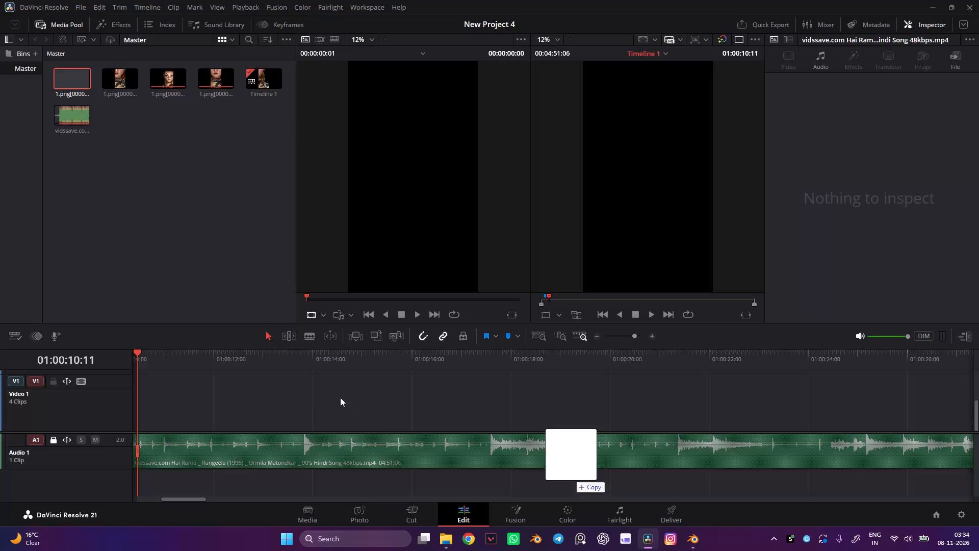
# Place the waist clip 1.png[0000-0047] directly after the fourth clip on Video 1 and scrub back through the sequence.
pyautogui.keyDown('alt'); pyautogui.scroll(-4, 548, 435); pyautogui.keyUp('alt')
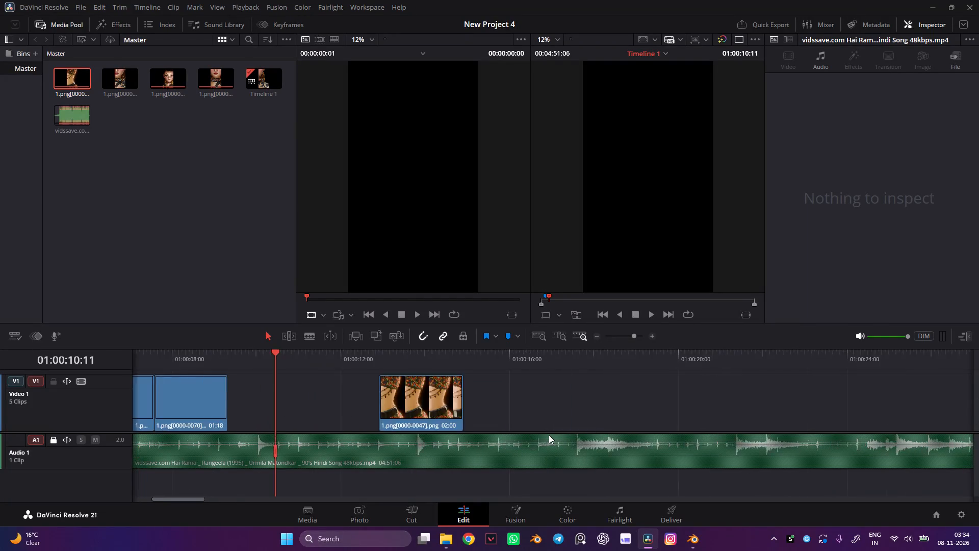
pyautogui.moveTo(411, 410); pyautogui.dragTo(341, 413)
pyautogui.moveTo(326, 355); pyautogui.dragTo(315, 355)
pyautogui.moveTo(317, 349); pyautogui.dragTo(254, 355)
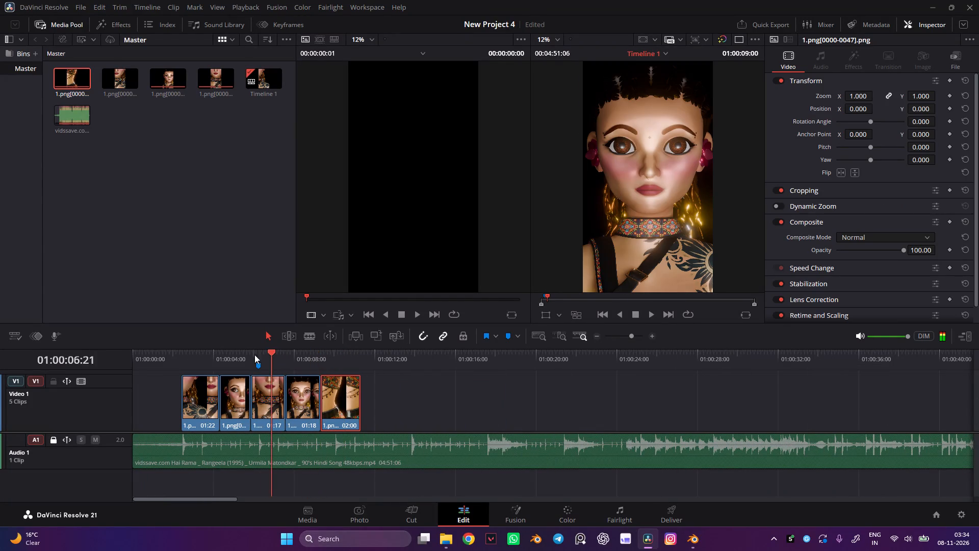
pyautogui.moveTo(254, 355); pyautogui.dragTo(204, 362)
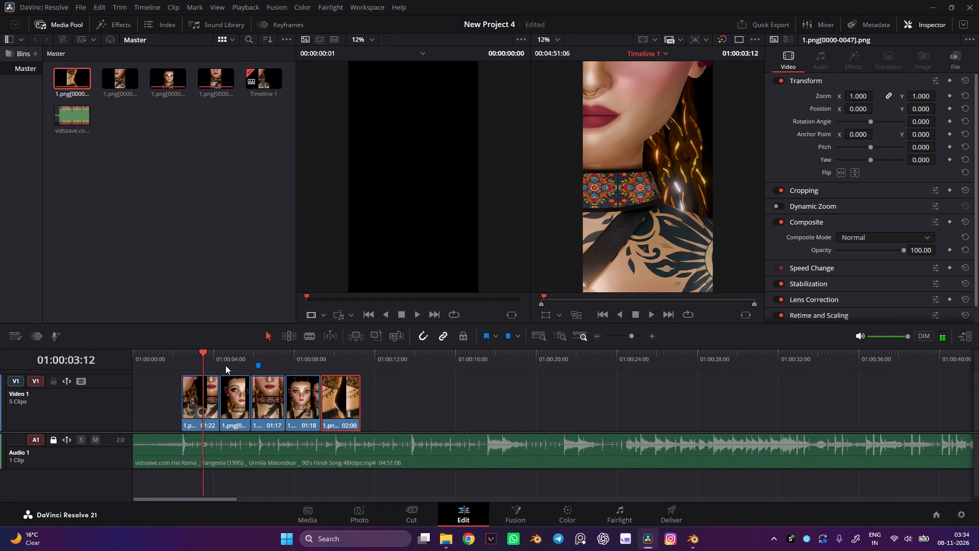
# Shift the three middle clips well clear of the sequence, place the waist clip directly against the first clip, and play both against the song.
pyautogui.moveTo(233, 377); pyautogui.dragTo(238, 392)
pyautogui.hotkey('ctrl', 'z')
pyautogui.click(238, 392)
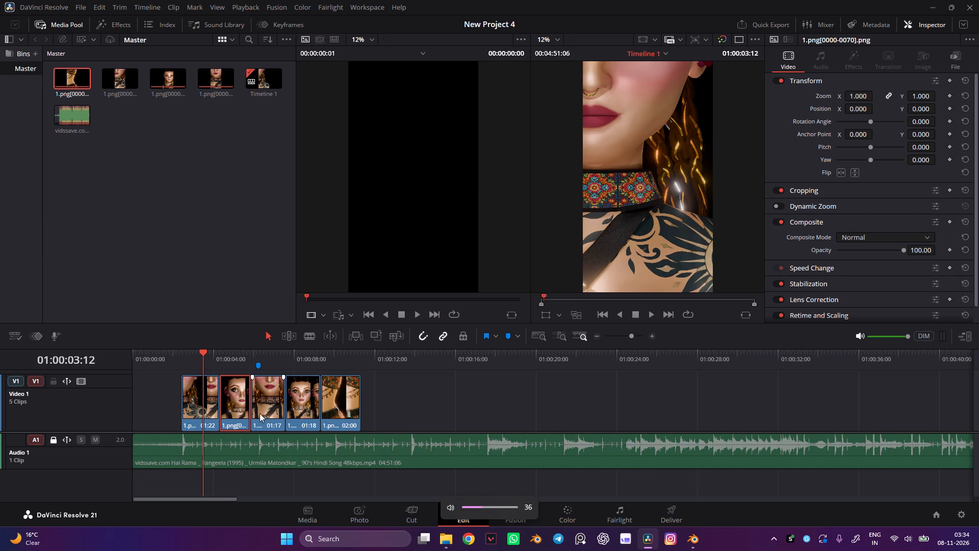
pyautogui.keyDown('shift'); pyautogui.click(300, 405); pyautogui.keyUp('shift')
pyautogui.moveTo(296, 404); pyautogui.dragTo(307, 405)
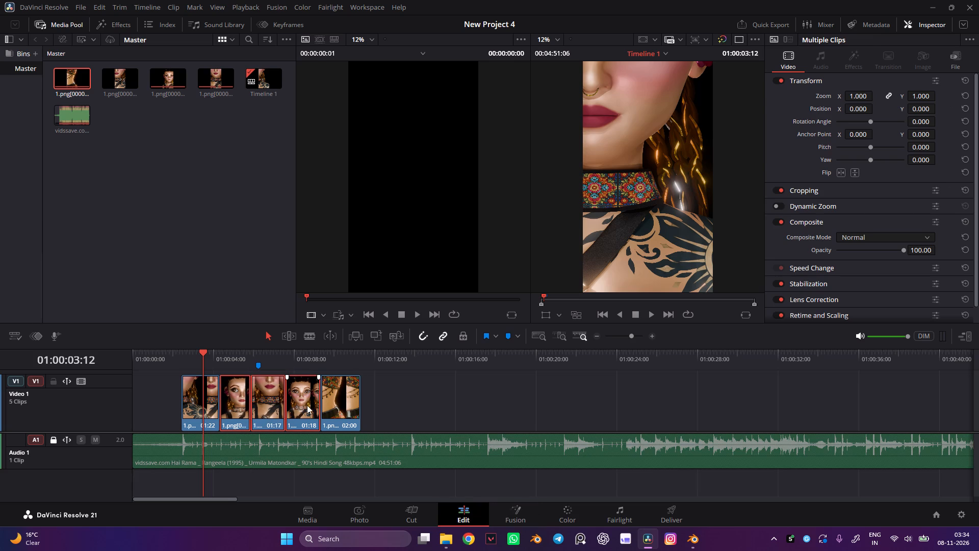
pyautogui.moveTo(307, 405); pyautogui.dragTo(481, 419)
pyautogui.moveTo(345, 412); pyautogui.dragTo(263, 413)
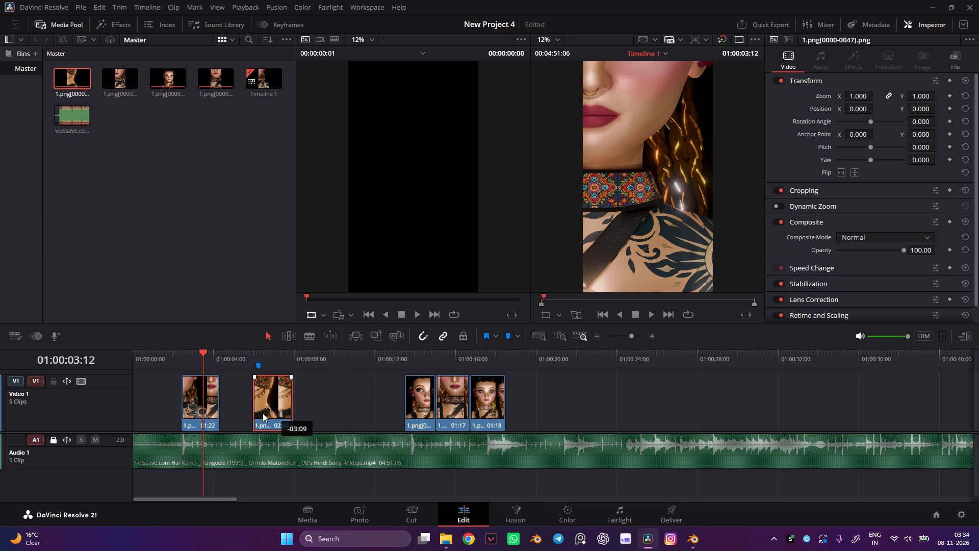
pyautogui.moveTo(263, 413); pyautogui.dragTo(243, 417)
pyautogui.moveTo(194, 357); pyautogui.dragTo(185, 356)
pyautogui.press('space')
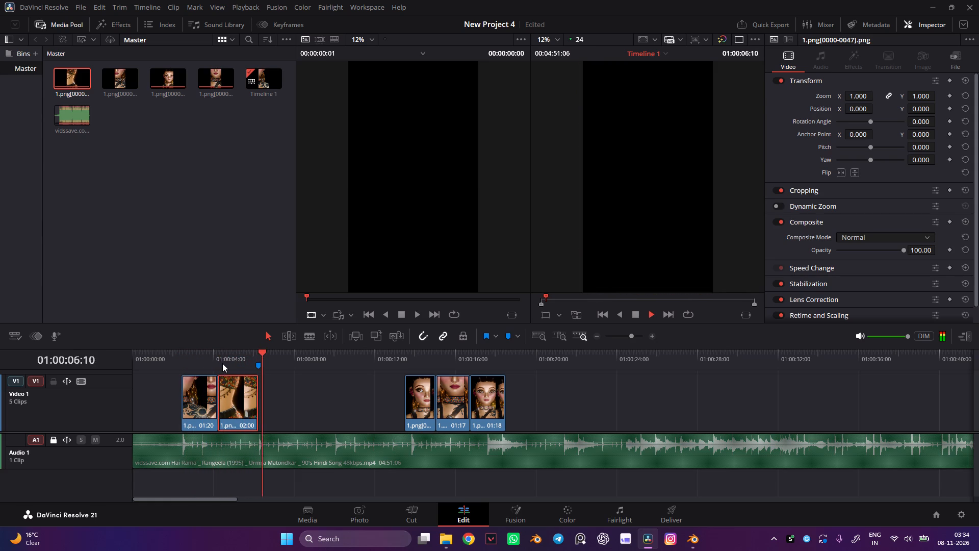
pyautogui.press('space')
# Move the opening 01:20 close-up clip directly after the waist clip and play the new order.
pyautogui.moveTo(228, 352); pyautogui.dragTo(208, 355)
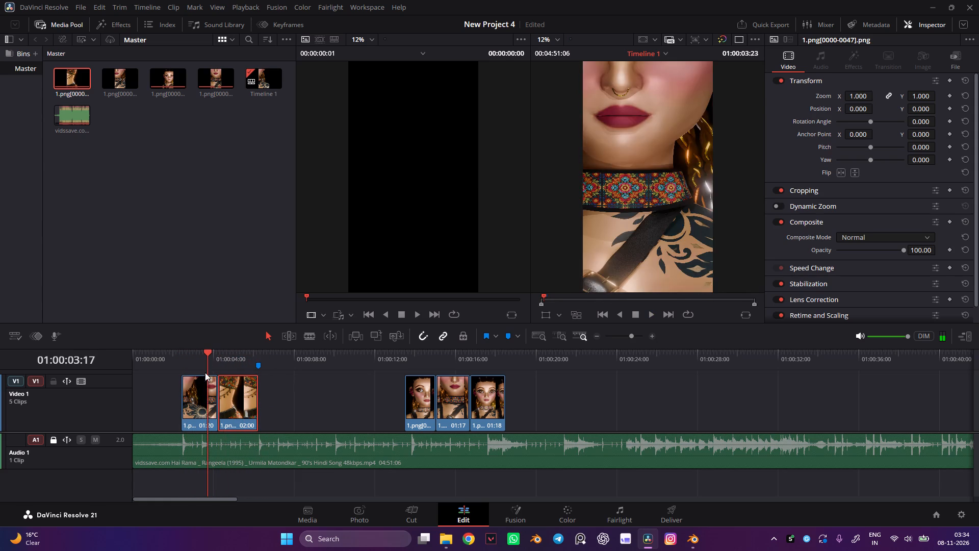
pyautogui.moveTo(201, 407); pyautogui.dragTo(279, 401)
pyautogui.press('space')
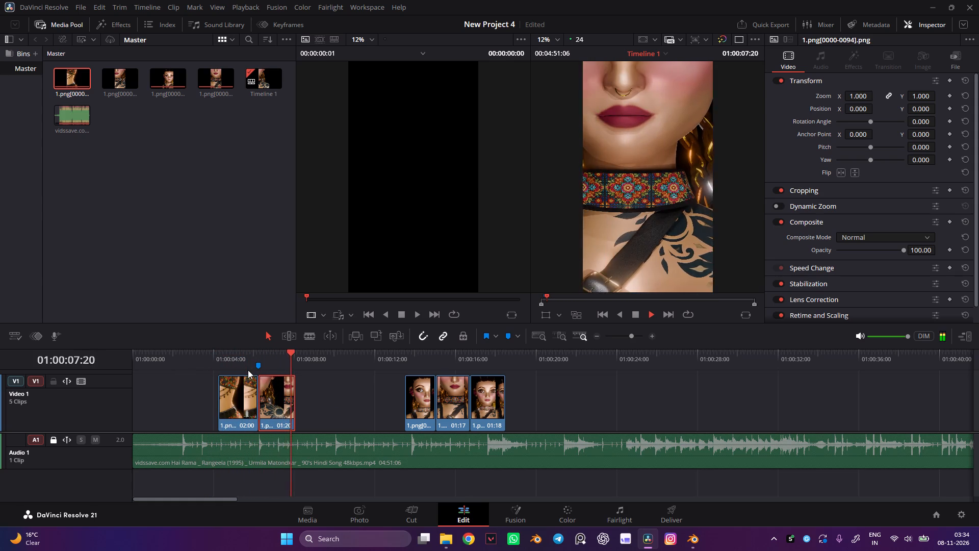
pyautogui.press('space')
pyautogui.moveTo(239, 358); pyautogui.dragTo(223, 360)
pyautogui.press('space')
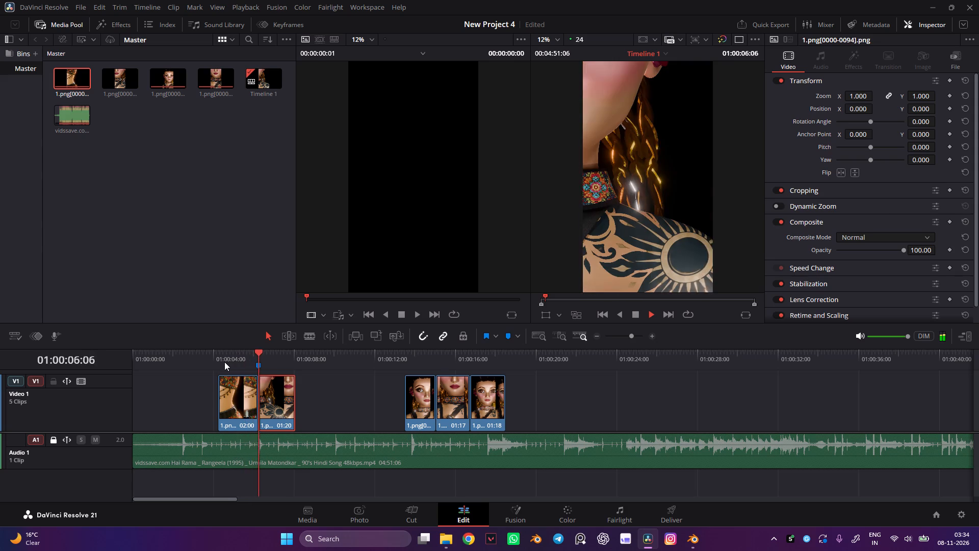
pyautogui.press('space')
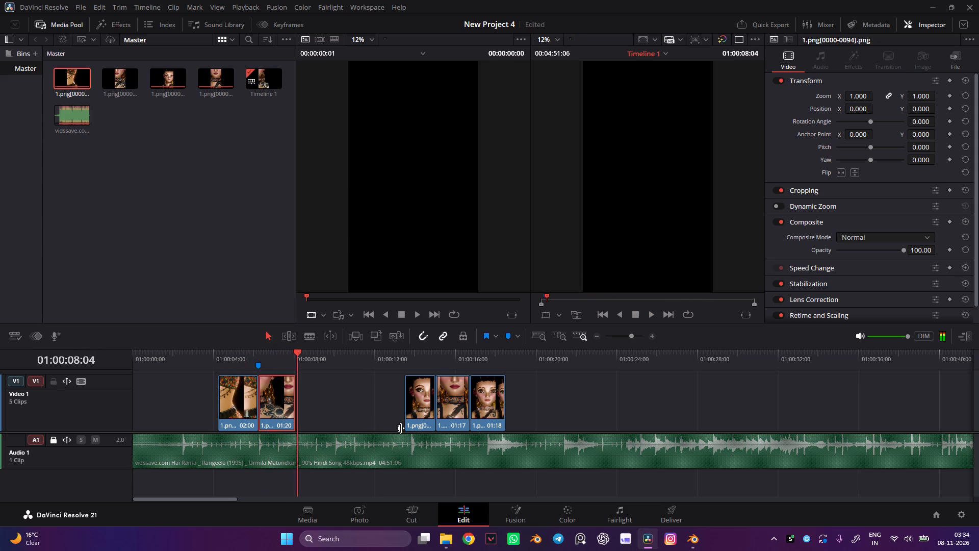
# Move the 01:18 face clip directly after the 01:20 close-up clip and play the join.
pyautogui.click(450, 405)
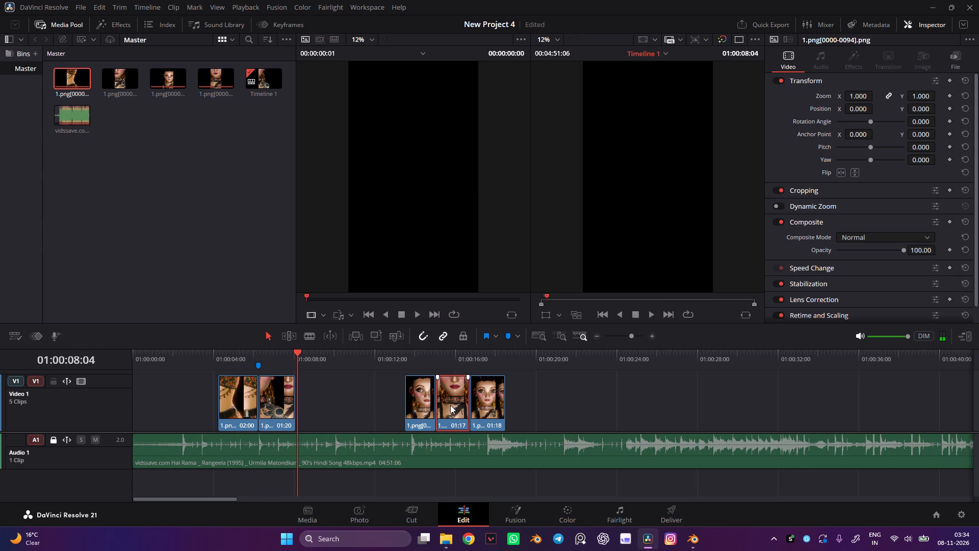
pyautogui.click(496, 410)
pyautogui.moveTo(486, 408); pyautogui.dragTo(317, 401)
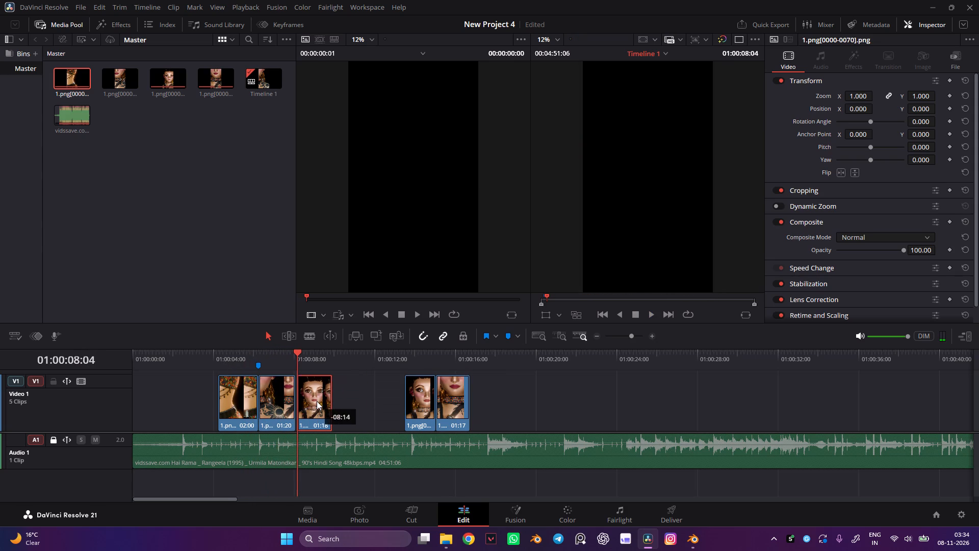
pyautogui.moveTo(317, 401); pyautogui.dragTo(316, 401)
pyautogui.press('space')
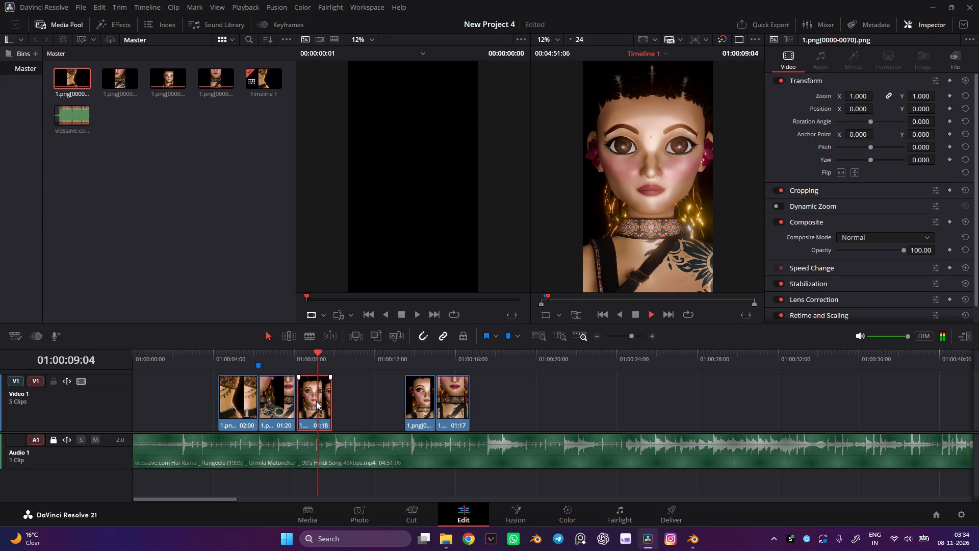
pyautogui.press('space')
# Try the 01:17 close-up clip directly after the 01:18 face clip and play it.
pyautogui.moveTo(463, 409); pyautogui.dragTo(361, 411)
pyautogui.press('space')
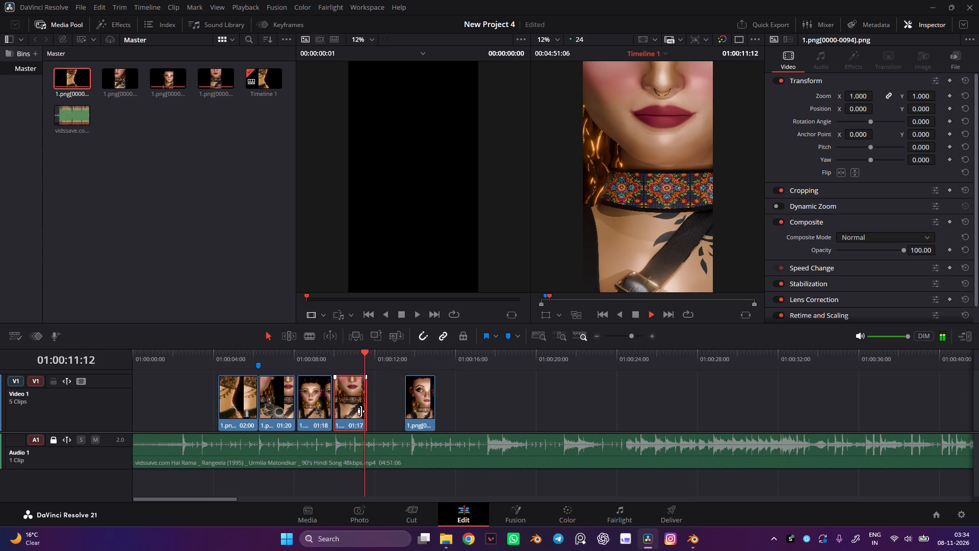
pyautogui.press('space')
# Move the 01:17 close-up clip to the front of the sequence, directly before the waist clip, and play the opening.
pyautogui.moveTo(347, 410); pyautogui.dragTo(194, 399)
pyautogui.click(183, 359)
pyautogui.press('space')
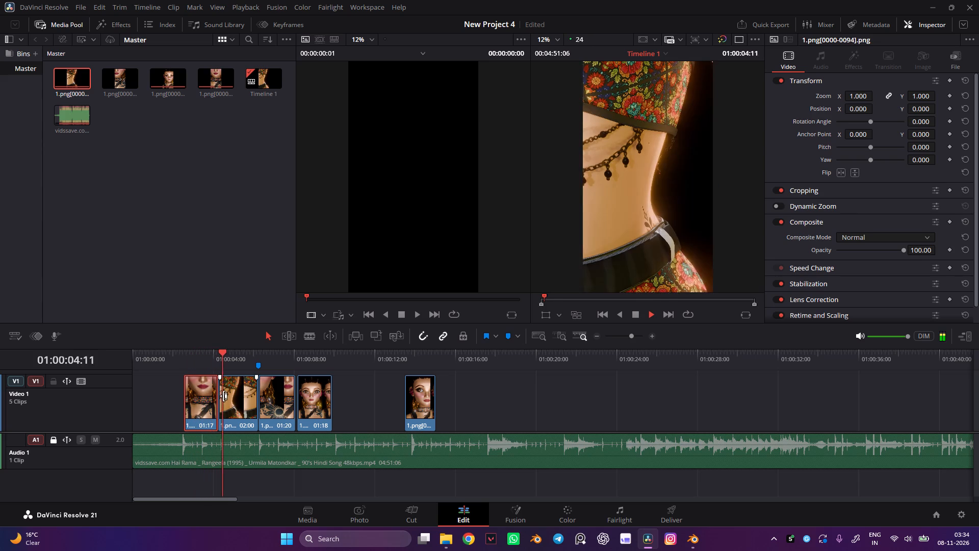
pyautogui.press('space')
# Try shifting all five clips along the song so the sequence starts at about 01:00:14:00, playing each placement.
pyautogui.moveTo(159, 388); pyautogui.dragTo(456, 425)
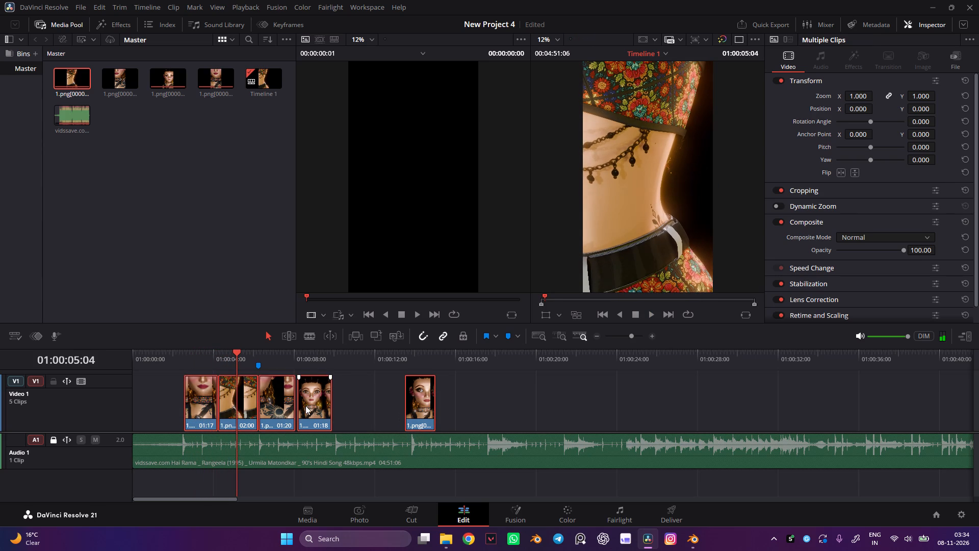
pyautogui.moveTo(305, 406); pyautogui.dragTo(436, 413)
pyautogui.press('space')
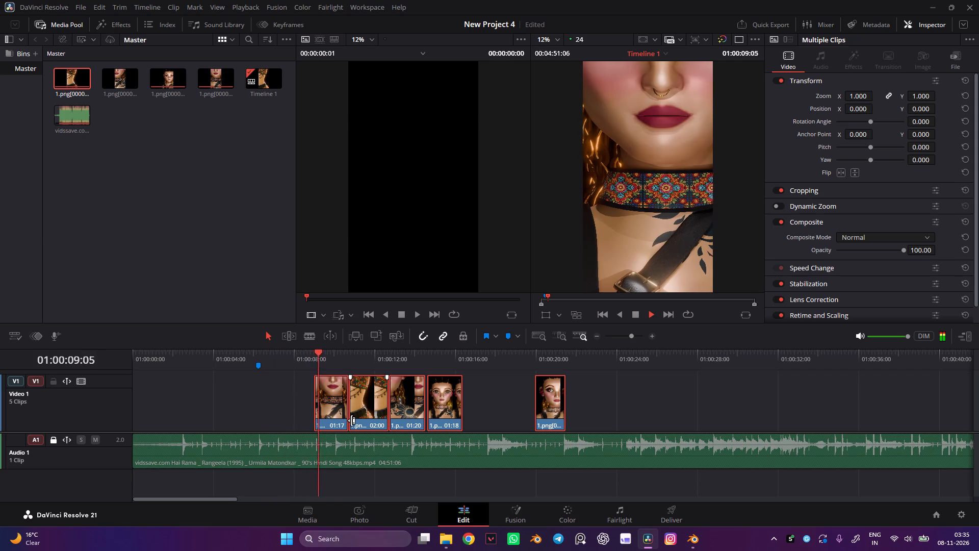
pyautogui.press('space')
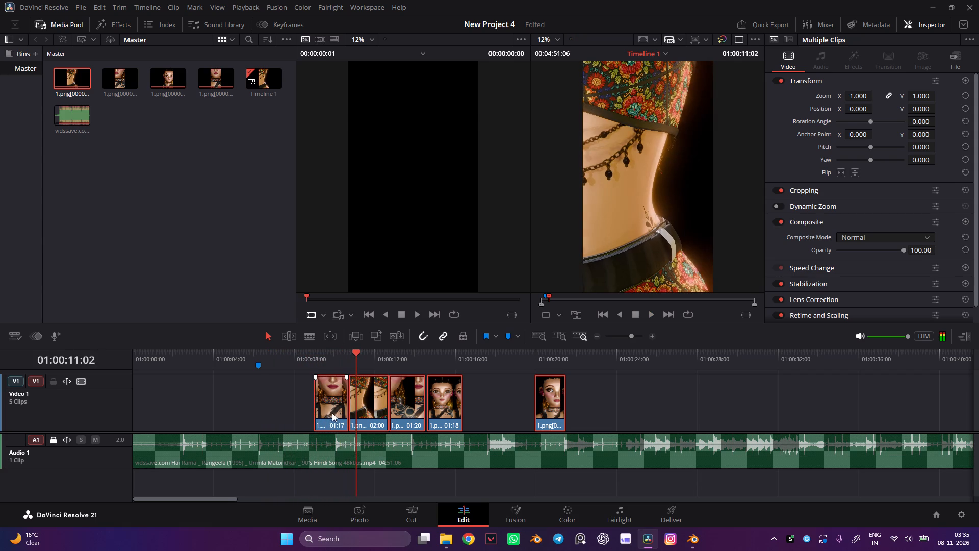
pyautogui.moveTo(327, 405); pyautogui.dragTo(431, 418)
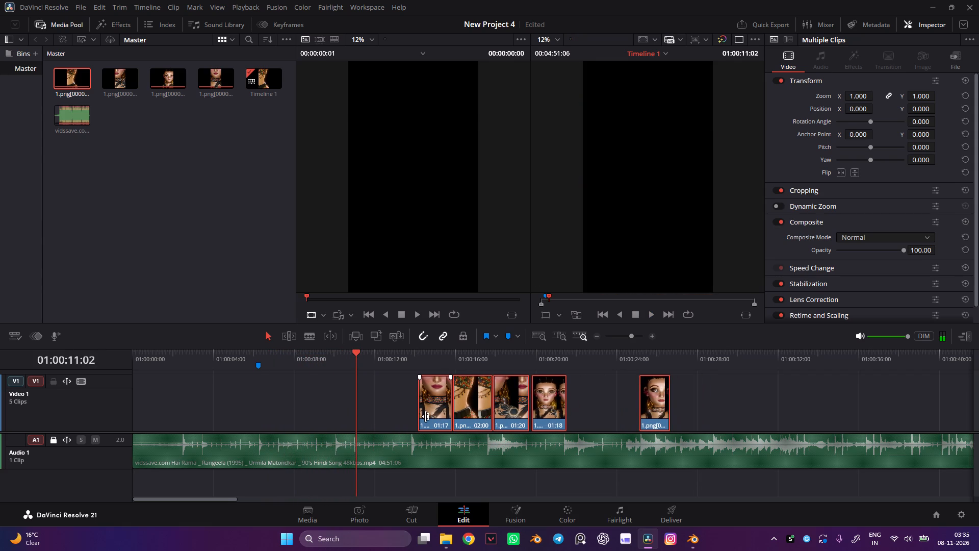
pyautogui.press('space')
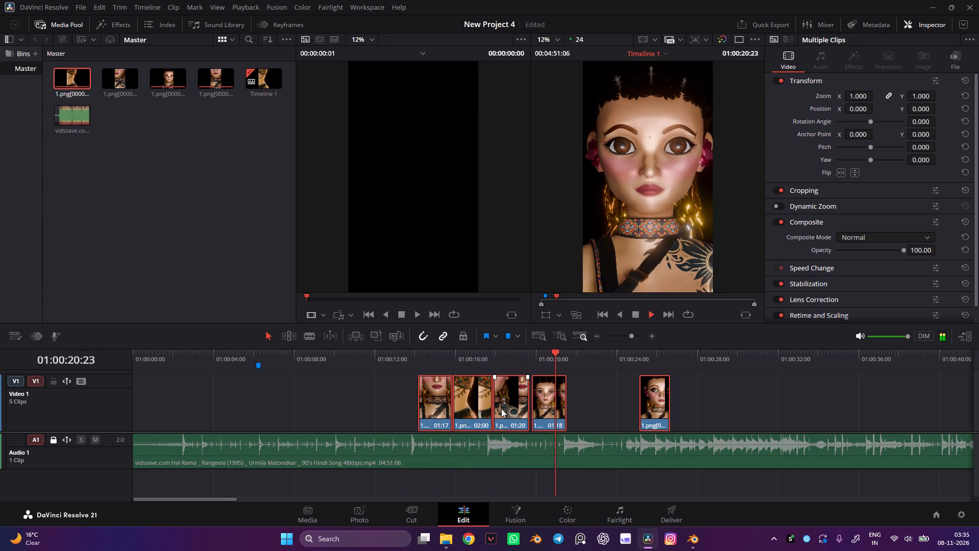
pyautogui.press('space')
# Move the 01:18 face clip directly after the separate face clip at the end of Video 1.
pyautogui.moveTo(370, 379); pyautogui.dragTo(668, 418)
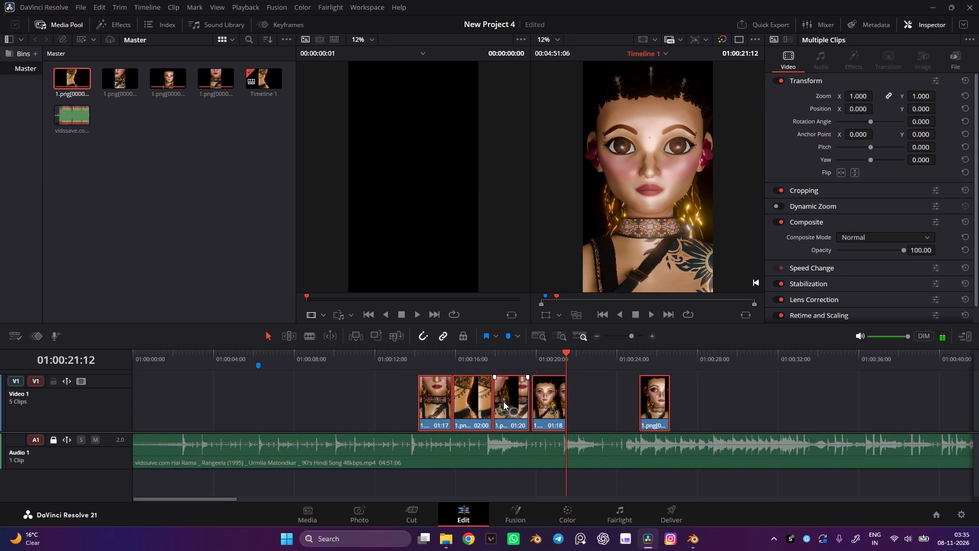
pyautogui.moveTo(489, 403); pyautogui.dragTo(630, 415)
pyautogui.moveTo(550, 401); pyautogui.dragTo(664, 416)
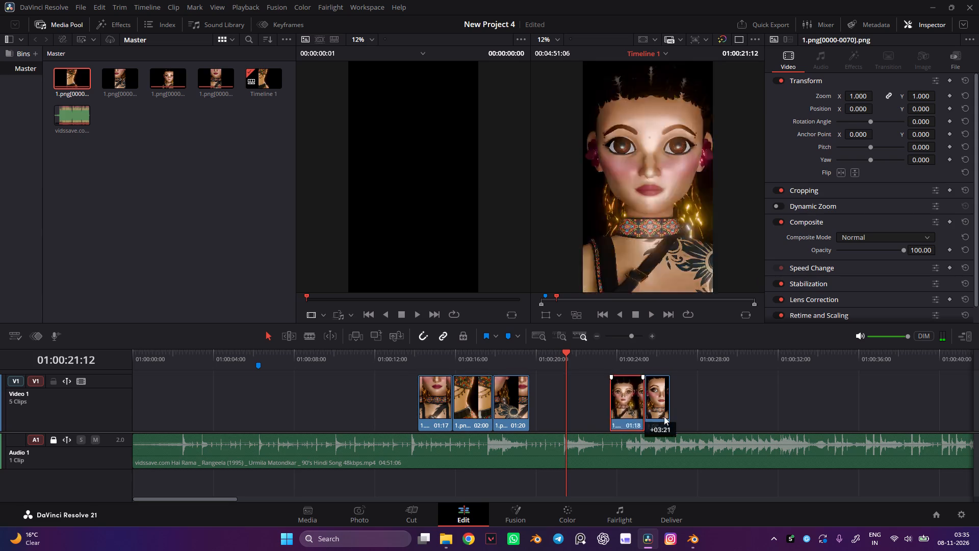
pyautogui.moveTo(664, 416); pyautogui.dragTo(686, 417)
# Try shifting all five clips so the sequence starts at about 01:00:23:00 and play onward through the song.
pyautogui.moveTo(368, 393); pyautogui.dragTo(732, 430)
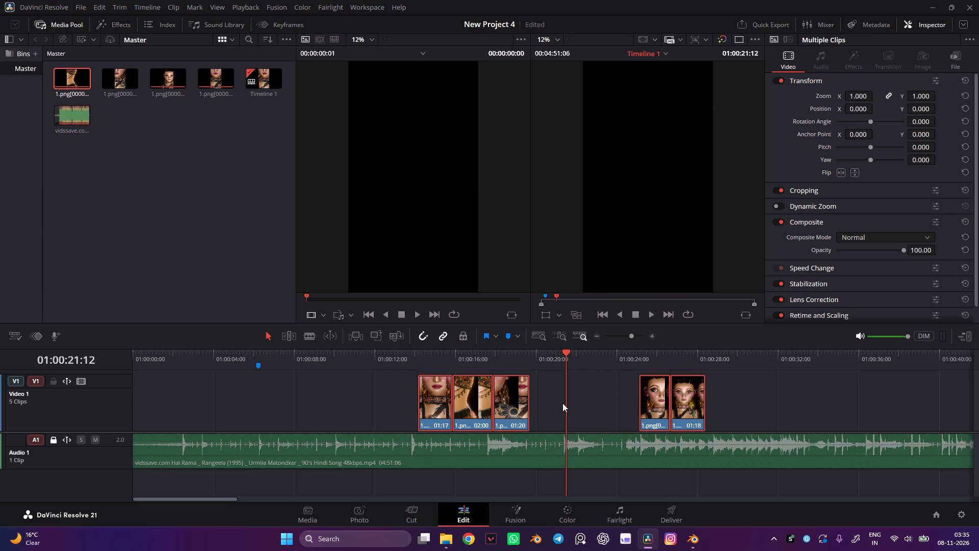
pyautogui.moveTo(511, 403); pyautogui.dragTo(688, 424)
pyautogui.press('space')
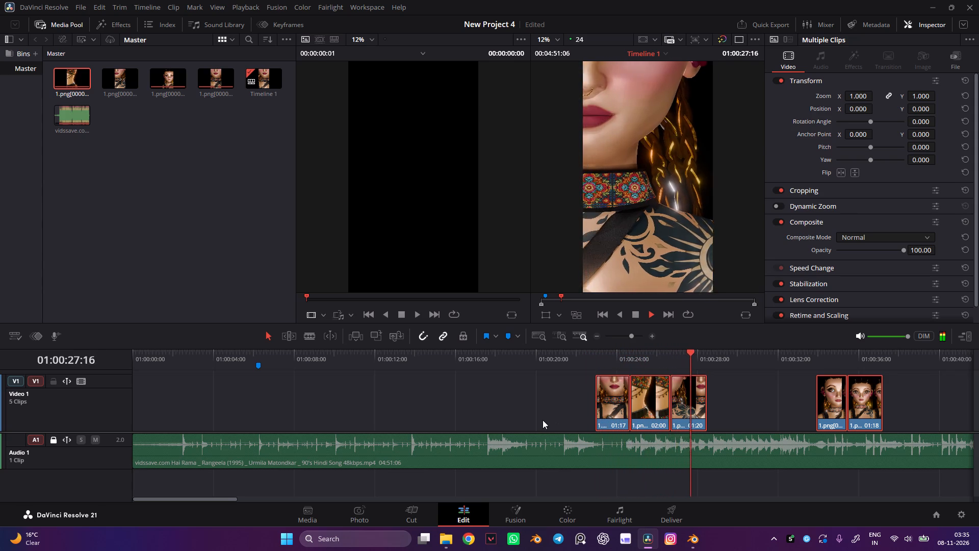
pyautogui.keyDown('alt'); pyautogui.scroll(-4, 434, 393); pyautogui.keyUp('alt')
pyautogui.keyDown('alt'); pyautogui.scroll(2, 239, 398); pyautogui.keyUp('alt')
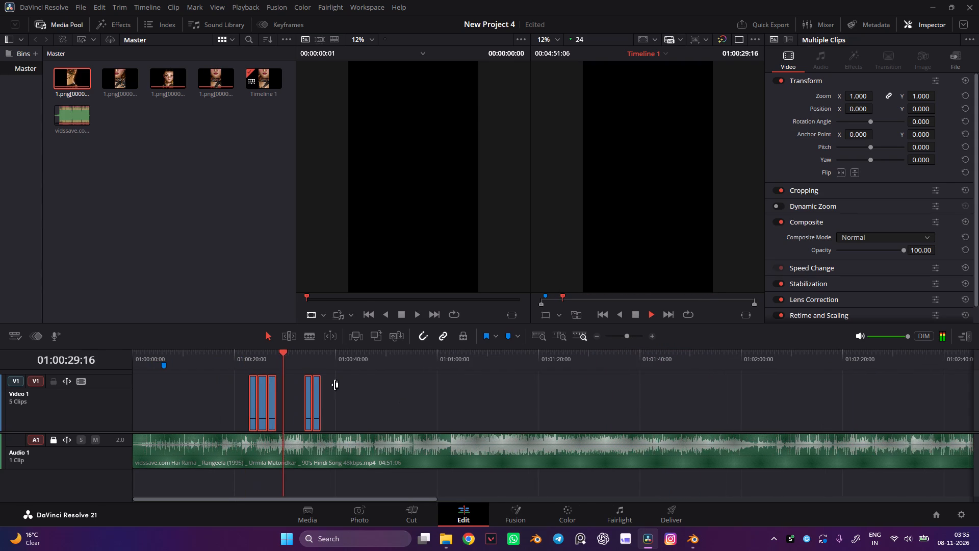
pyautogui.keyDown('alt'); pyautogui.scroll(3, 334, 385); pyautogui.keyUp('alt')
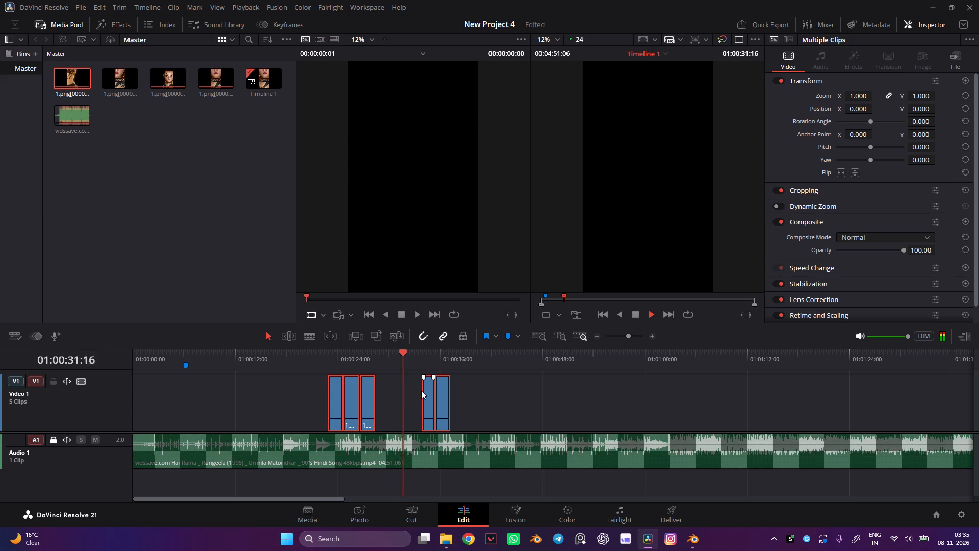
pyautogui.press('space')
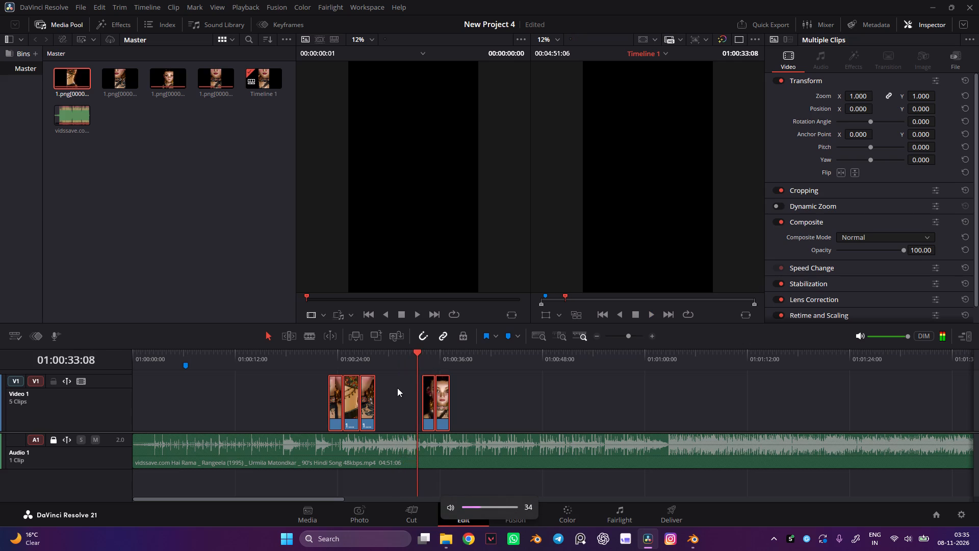
# Shift all five clips about 08:11 later so the sequence starts at about 01:00:31:09, and play it against the song.
pyautogui.moveTo(387, 386); pyautogui.dragTo(459, 412)
pyautogui.moveTo(321, 395); pyautogui.dragTo(473, 428)
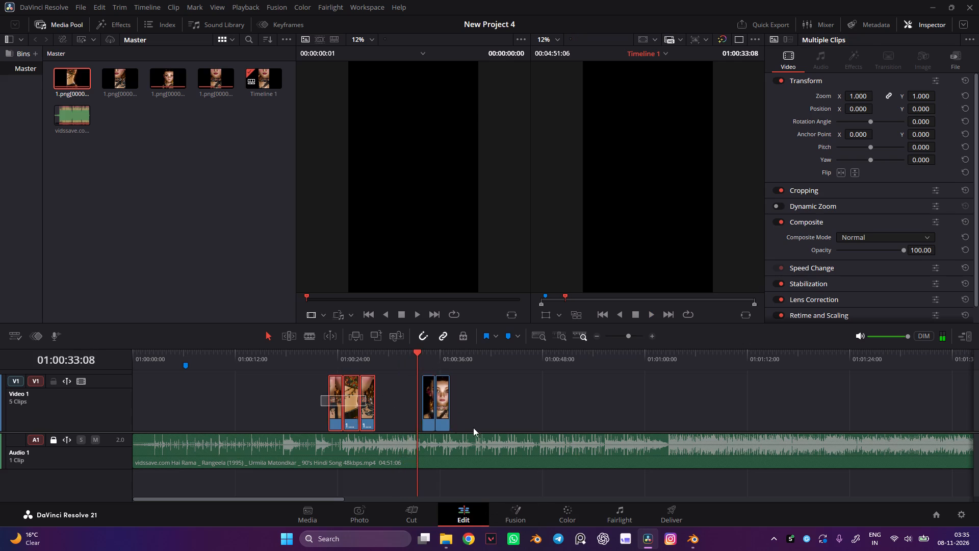
pyautogui.moveTo(473, 428); pyautogui.dragTo(474, 428)
pyautogui.moveTo(370, 408); pyautogui.dragTo(443, 420)
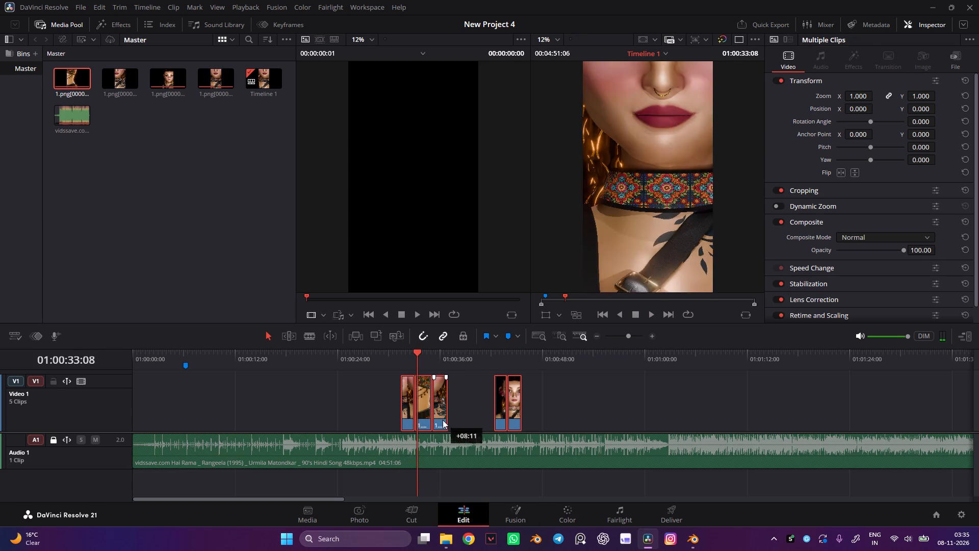
pyautogui.moveTo(443, 420); pyautogui.dragTo(442, 420)
pyautogui.click(401, 352)
pyautogui.press('space')
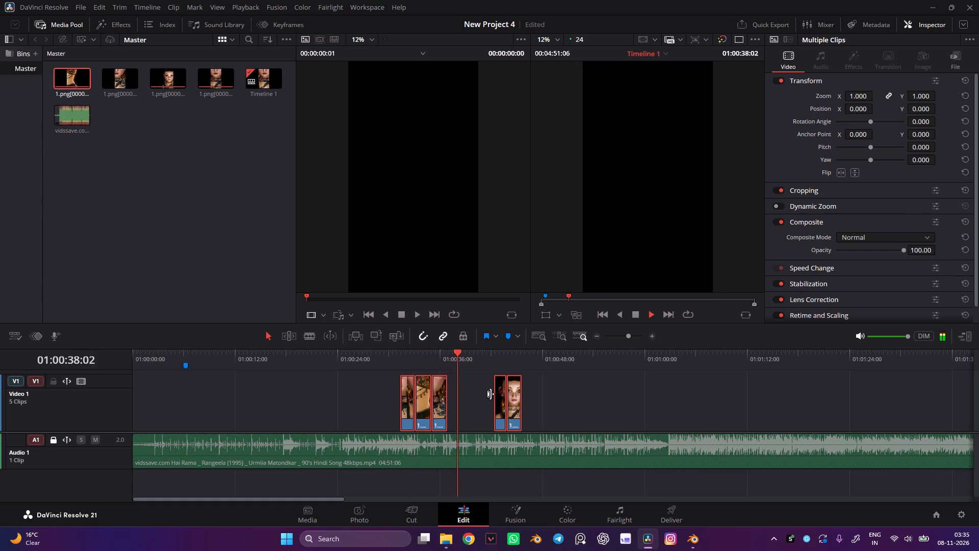
pyautogui.press('space')
# Ripple Cut the empty gap between the third and fourth clips on Video 1, and play the sequence from its start.
pyautogui.click(478, 385)
pyautogui.rightClick(478, 385)
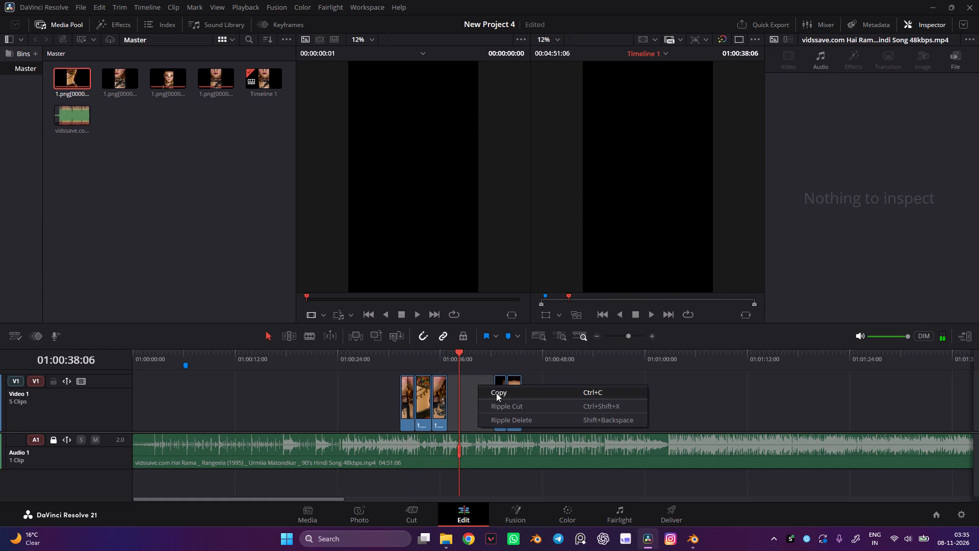
pyautogui.click(502, 403)
pyautogui.click(402, 361)
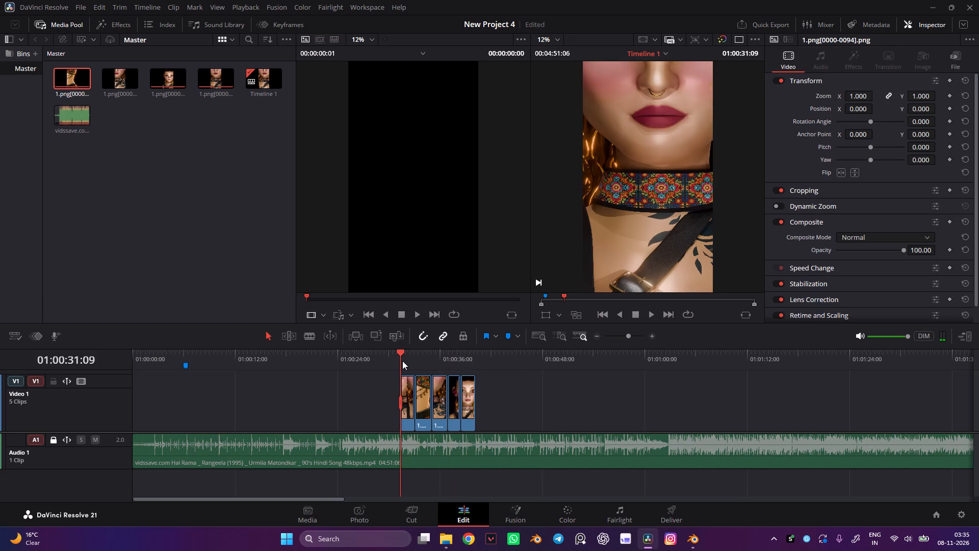
pyautogui.press('space')
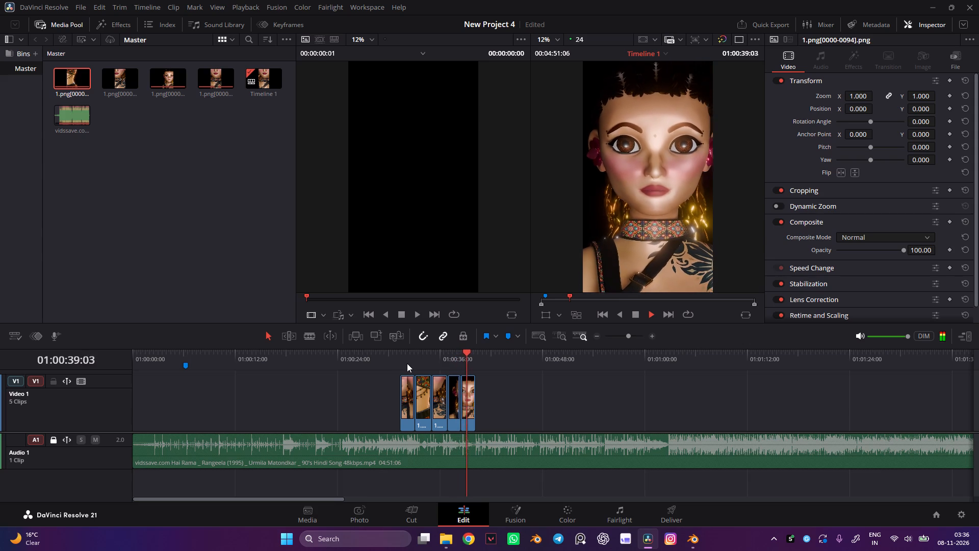
pyautogui.press('space')
pyautogui.keyDown('alt'); pyautogui.scroll(4, 462, 404); pyautogui.keyUp('alt')
pyautogui.keyDown('alt'); pyautogui.scroll(2, 547, 405); pyautogui.keyUp('alt')
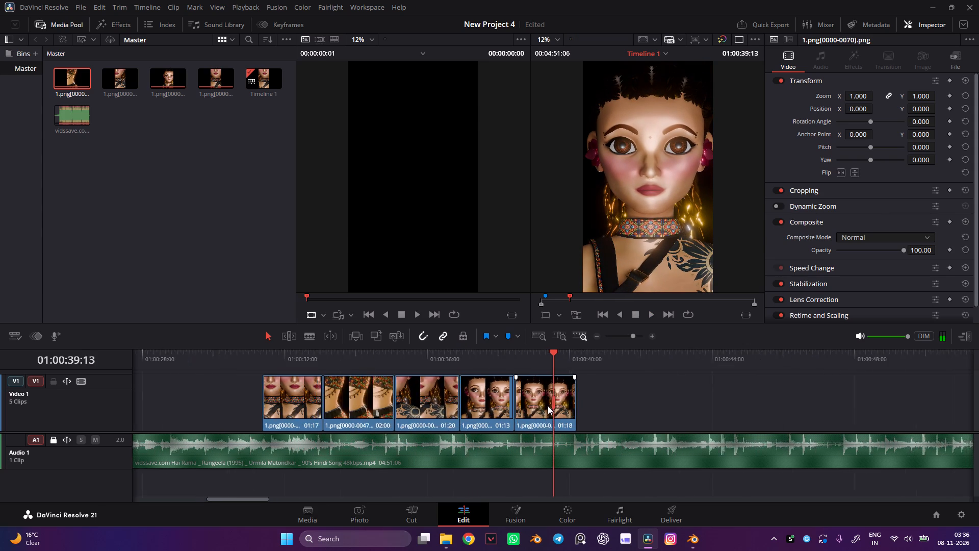
# Ripple delete the 01:13 face clip, the fourth clip on Video 1.
pyautogui.keyDown('alt'); pyautogui.scroll(1, 548, 406); pyautogui.keyUp('alt')
pyautogui.click(454, 398)
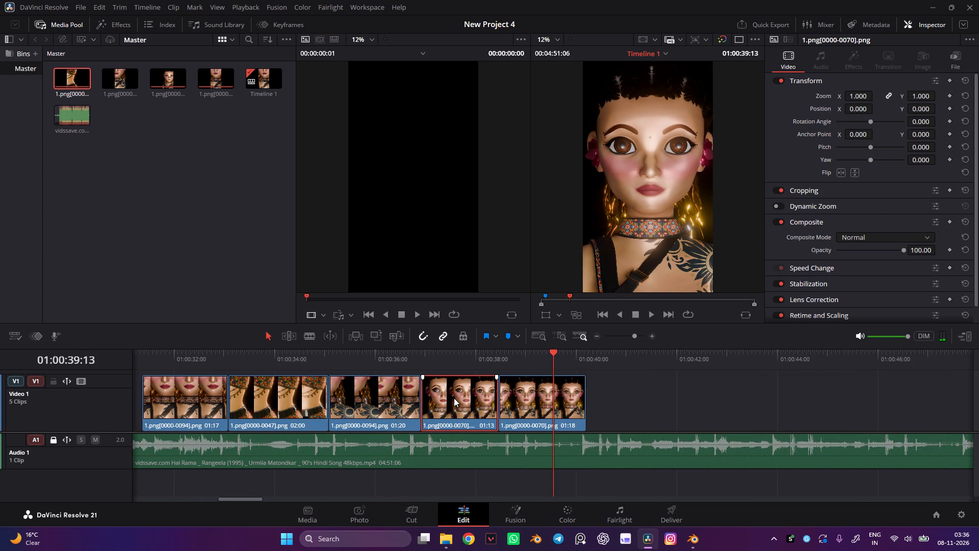
pyautogui.press('Delete')
pyautogui.click(457, 399)
# Extend the remaining face clip from its start to 02:23 and place it directly after the third clip on Video 1.
pyautogui.moveTo(506, 405); pyautogui.dragTo(566, 417)
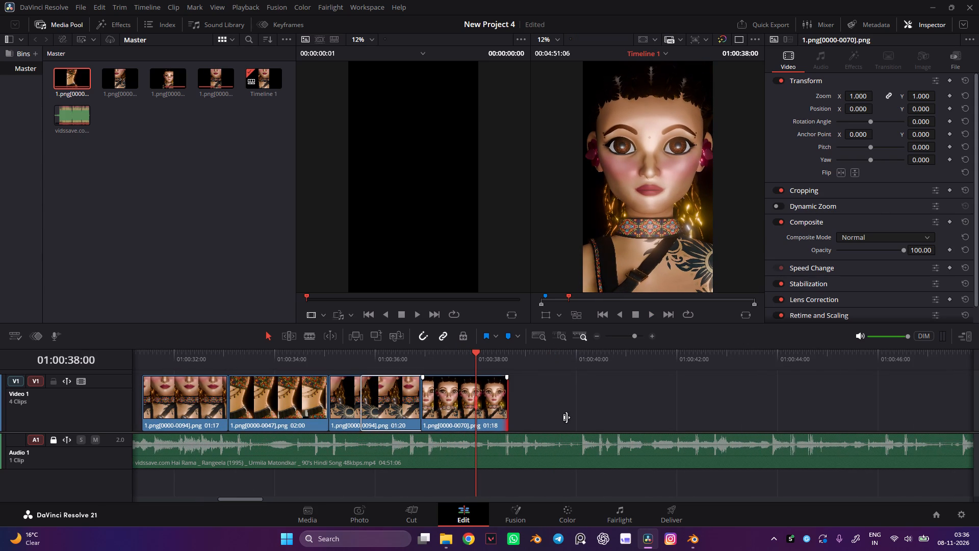
pyautogui.moveTo(566, 417); pyautogui.dragTo(566, 417)
pyautogui.moveTo(485, 406); pyautogui.dragTo(656, 435)
pyautogui.moveTo(592, 413); pyautogui.dragTo(461, 413)
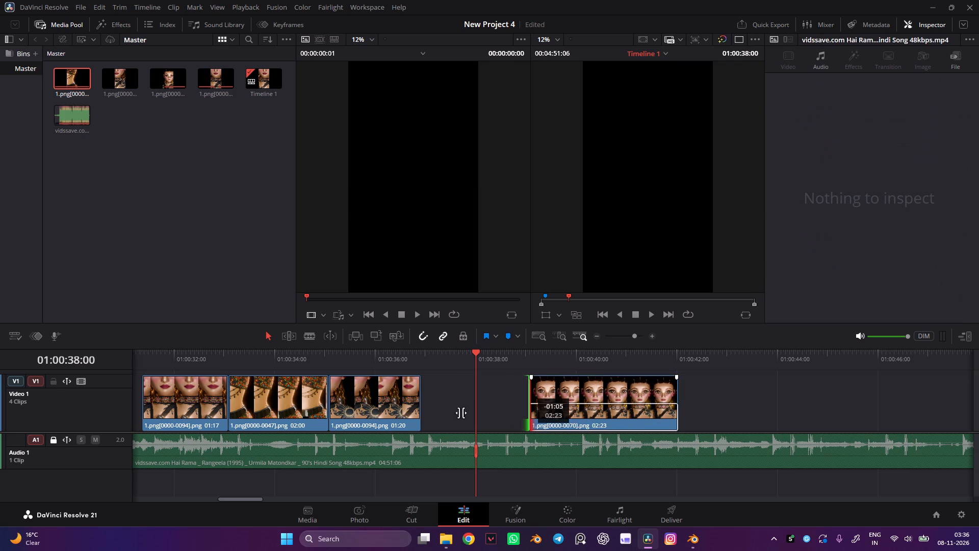
pyautogui.moveTo(461, 413); pyautogui.dragTo(441, 414)
pyautogui.moveTo(571, 417); pyautogui.dragTo(461, 414)
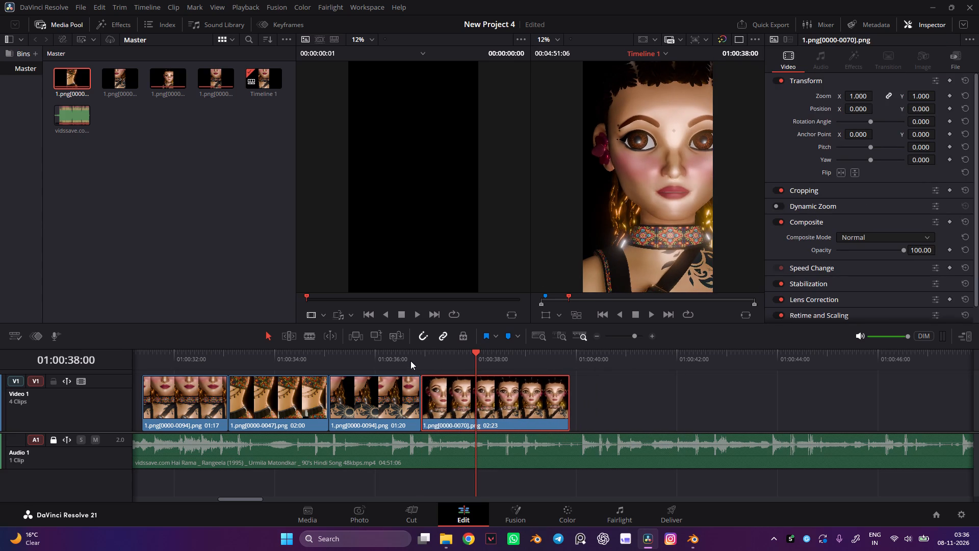
# Play the four-clip sequence from several points to check its cuts and clip order against the song.
pyautogui.click(410, 360)
pyautogui.press('space')
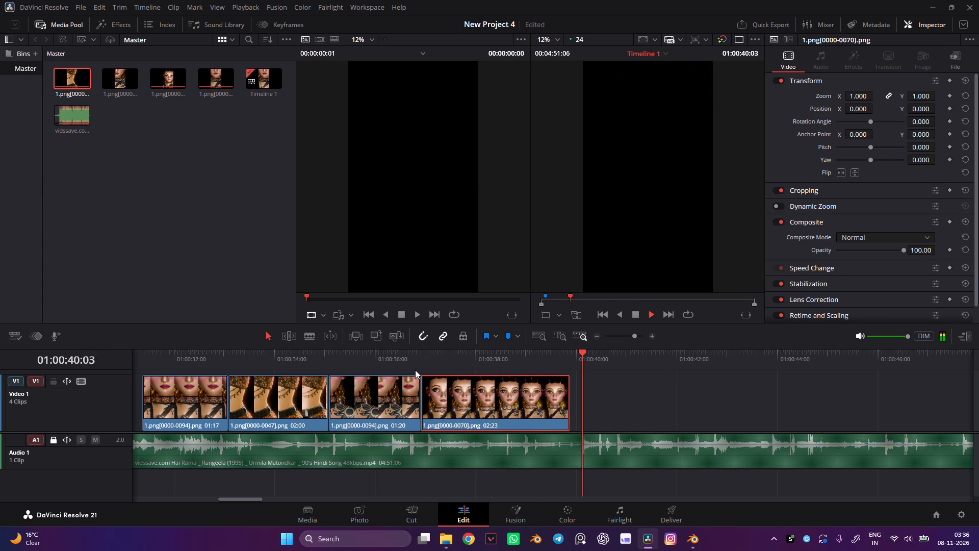
pyautogui.press('space')
pyautogui.moveTo(391, 356); pyautogui.dragTo(358, 355)
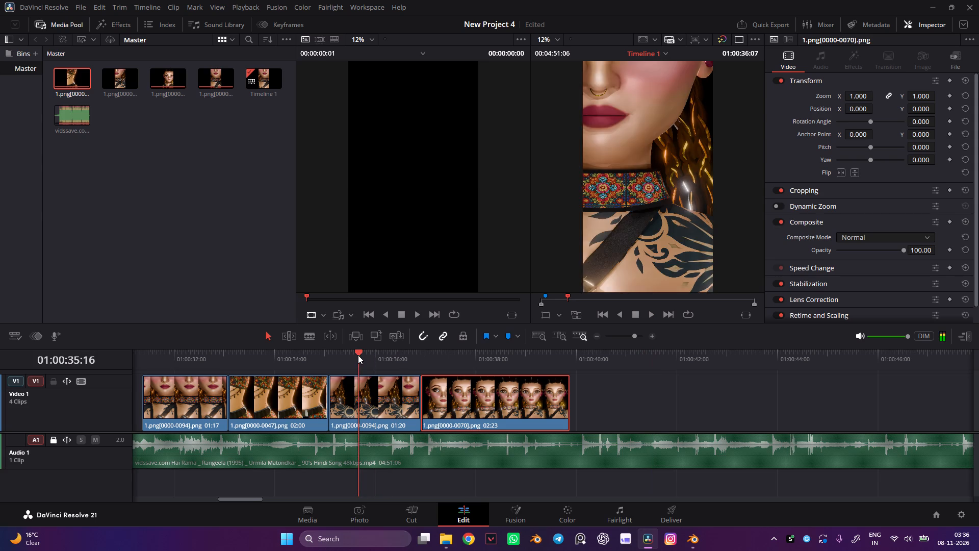
pyautogui.press('space')
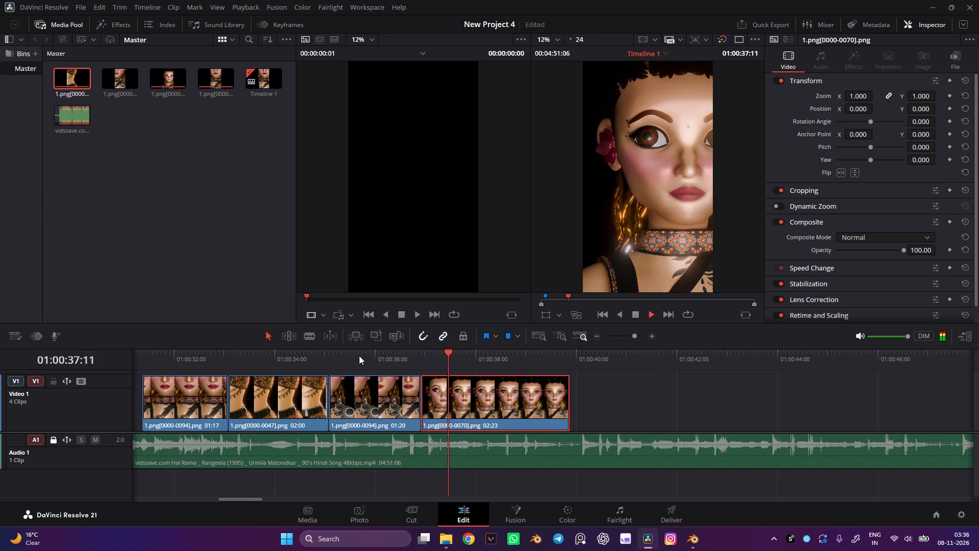
pyautogui.press('space')
pyautogui.click(142, 361)
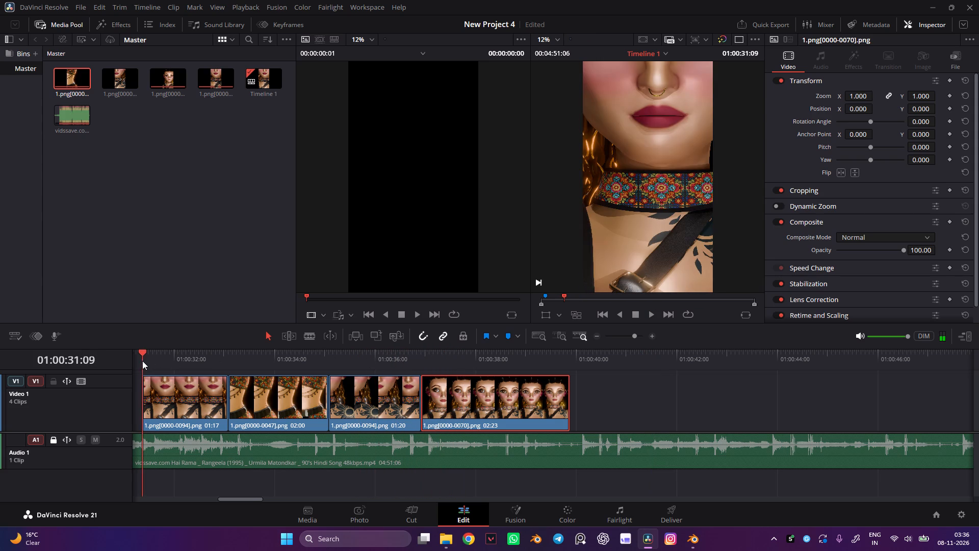
pyautogui.press('space')
pyautogui.press('space')
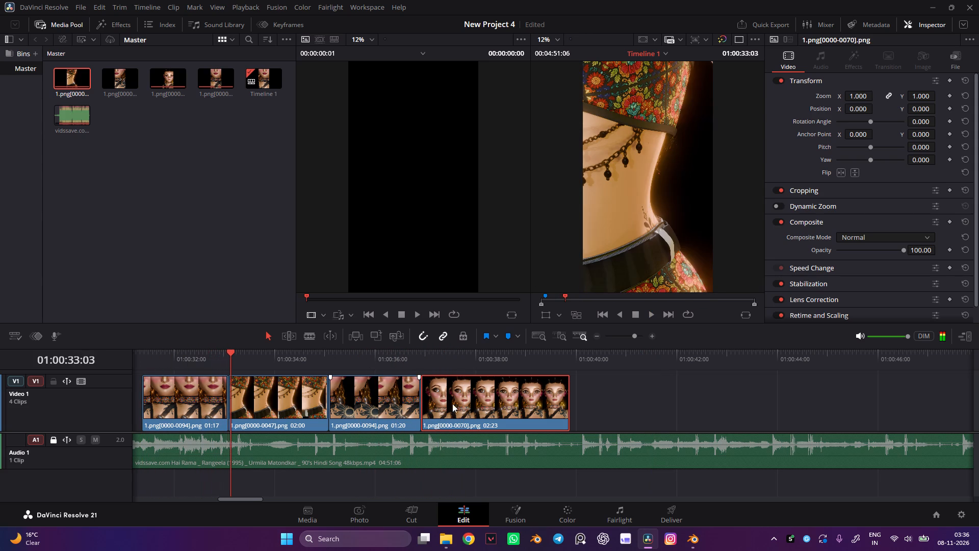
pyautogui.scroll(-3, 552, 410)
pyautogui.press('space')
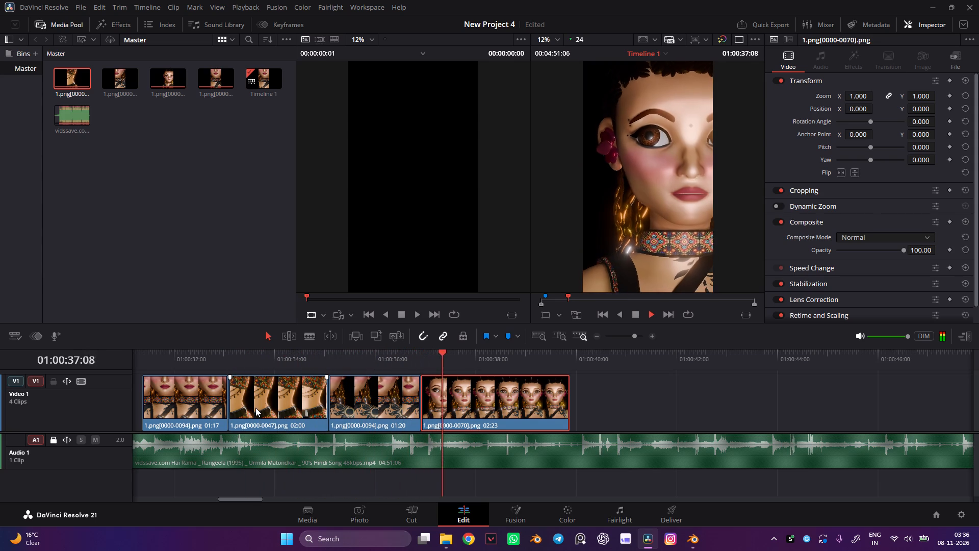
pyautogui.press('space')
pyautogui.click(185, 362)
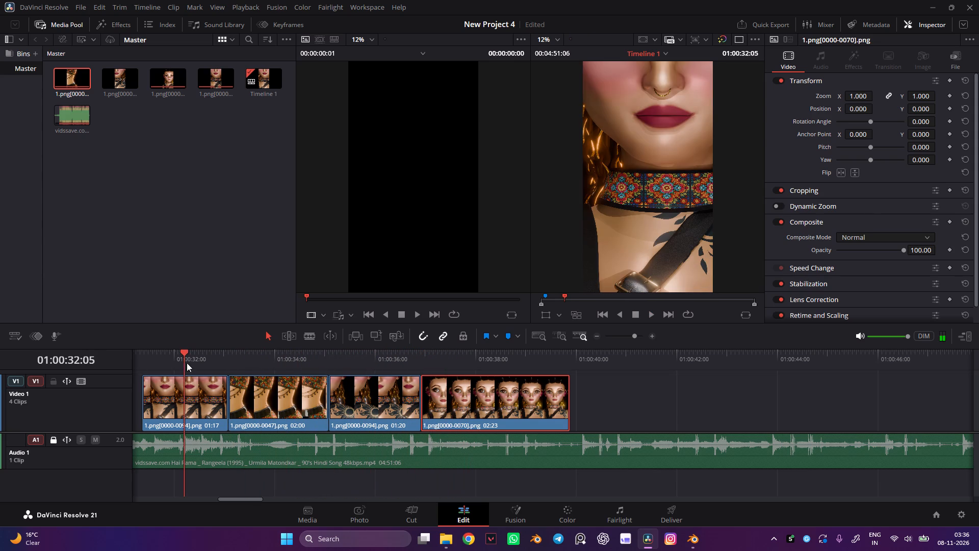
pyautogui.press('space')
pyautogui.press('space')
# Swap the two neck clips, putting the 01:20 one before the waist clip and the 01:17 one before the face clip, and play the new order.
pyautogui.moveTo(379, 399); pyautogui.dragTo(146, 389)
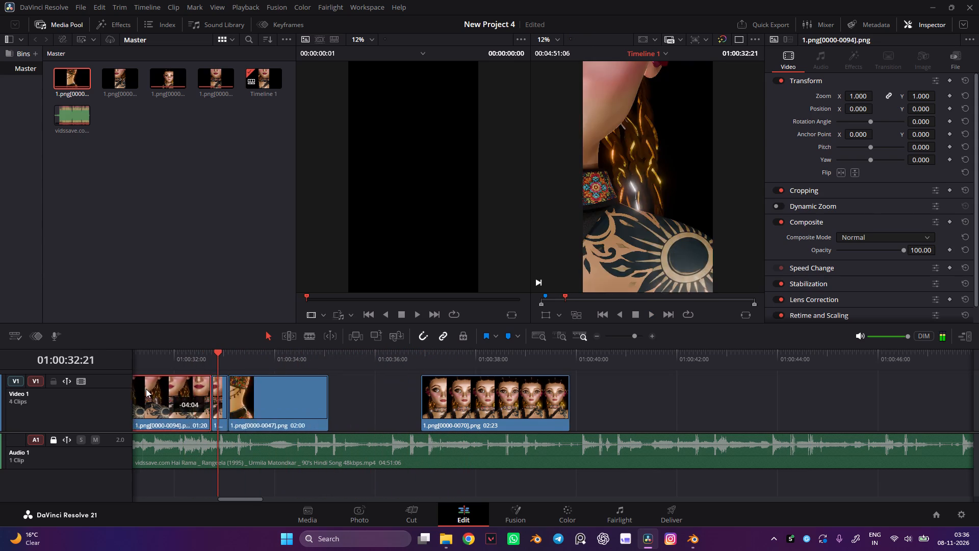
pyautogui.moveTo(146, 389); pyautogui.dragTo(256, 435)
pyautogui.moveTo(338, 405); pyautogui.dragTo(524, 417)
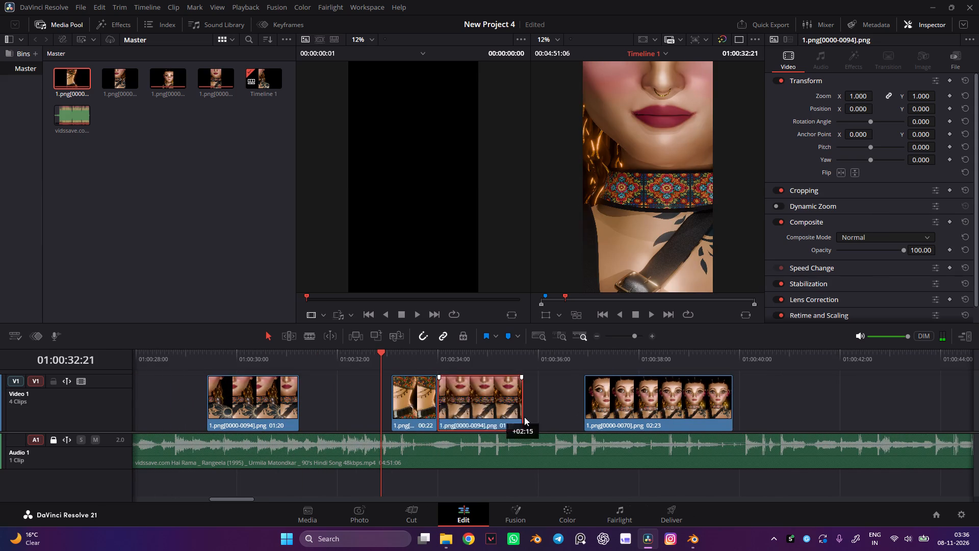
pyautogui.moveTo(524, 417); pyautogui.dragTo(532, 417)
pyautogui.moveTo(280, 399); pyautogui.dragTo(375, 405)
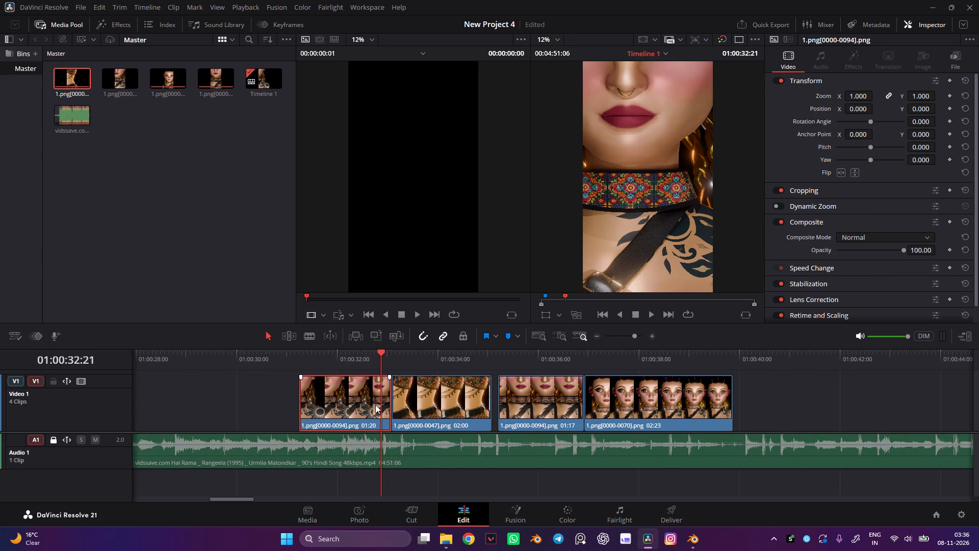
pyautogui.press('space')
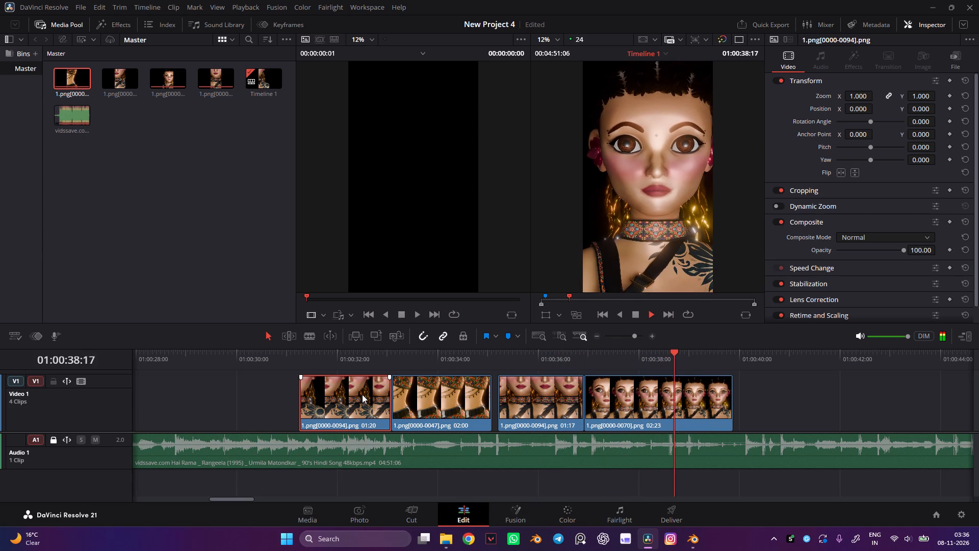
pyautogui.press('space')
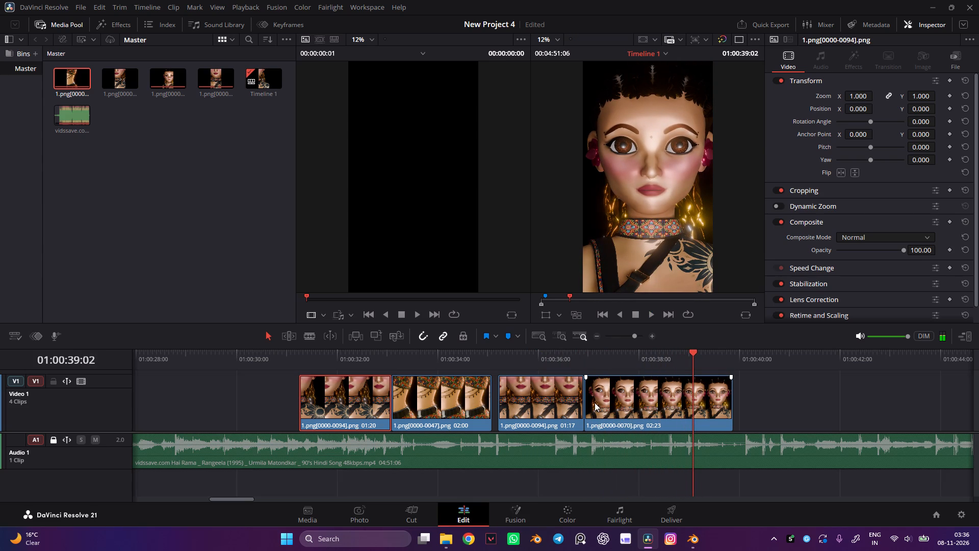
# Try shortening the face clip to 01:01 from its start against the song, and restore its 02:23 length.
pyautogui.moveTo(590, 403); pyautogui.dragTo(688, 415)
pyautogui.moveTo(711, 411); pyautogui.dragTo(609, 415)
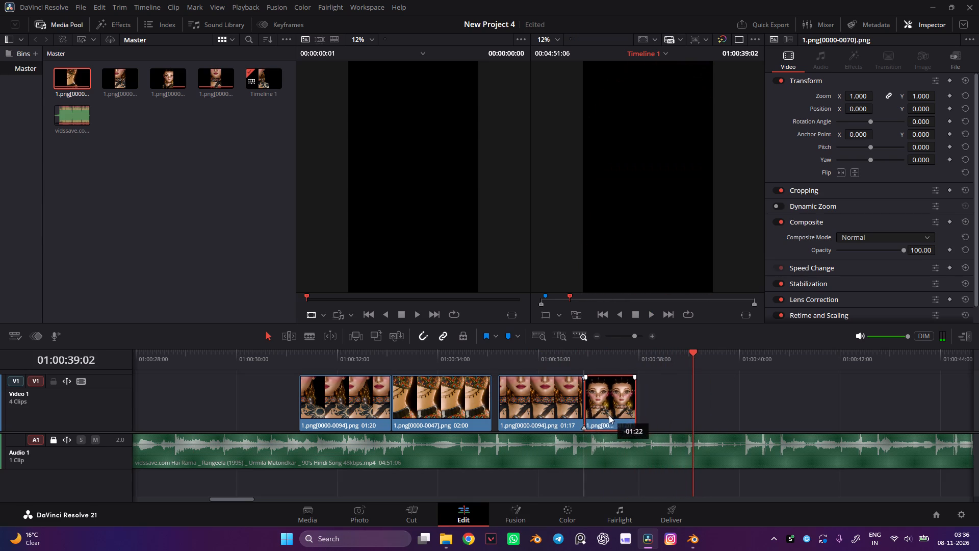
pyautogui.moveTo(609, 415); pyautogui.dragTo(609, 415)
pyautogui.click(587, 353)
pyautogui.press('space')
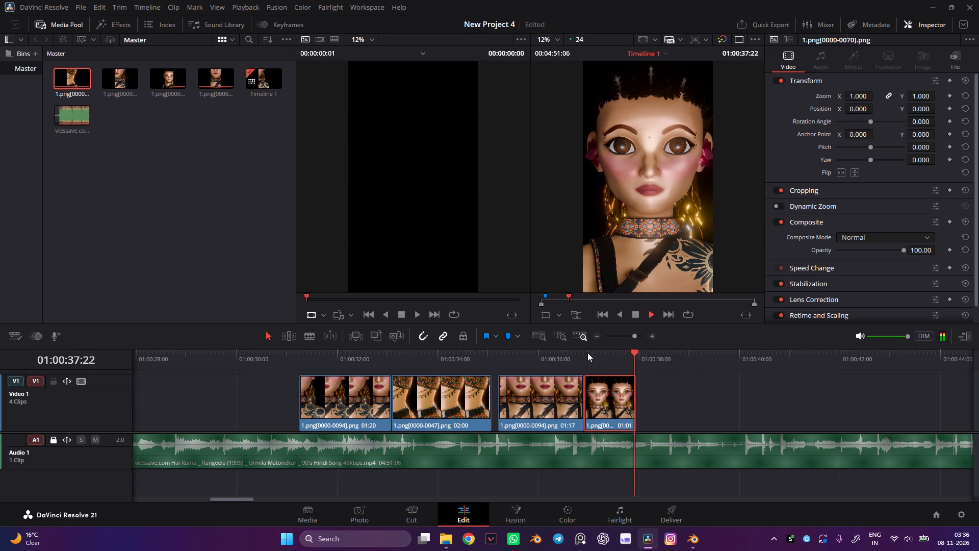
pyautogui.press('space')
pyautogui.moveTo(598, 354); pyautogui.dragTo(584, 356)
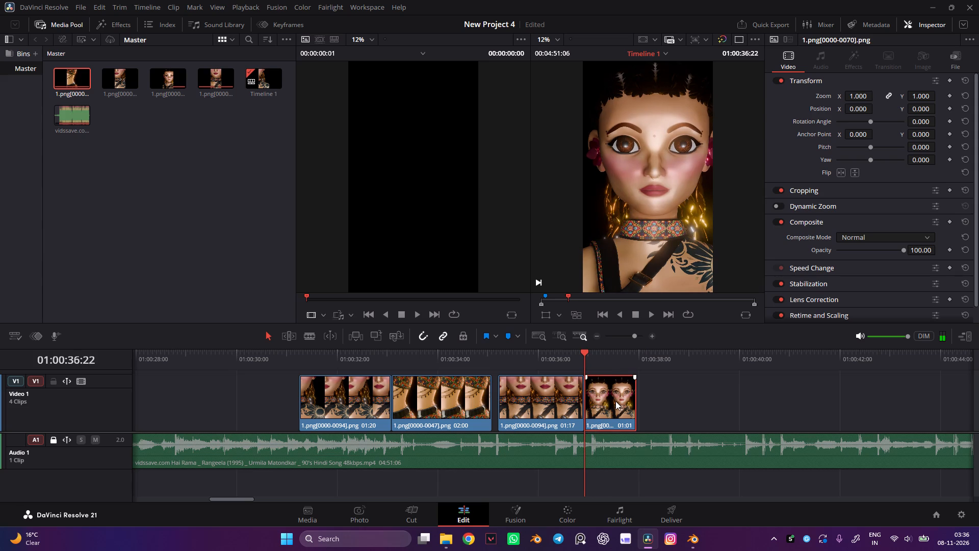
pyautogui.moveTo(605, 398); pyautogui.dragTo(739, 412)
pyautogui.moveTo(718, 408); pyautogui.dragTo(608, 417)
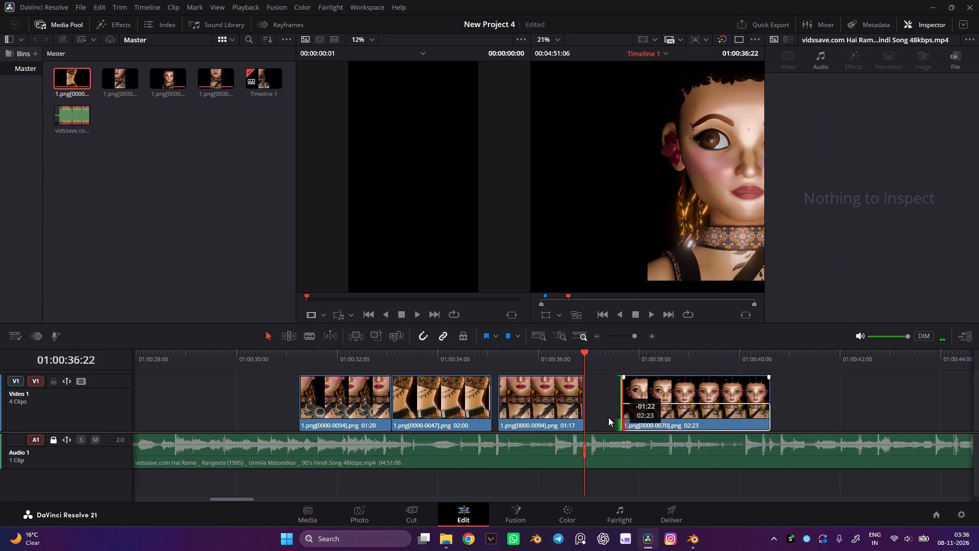
# Reverse the speed of the 02:23 face clip and move it directly after the 01:17 neck clip.
pyautogui.click(703, 397)
pyautogui.rightClick(703, 396)
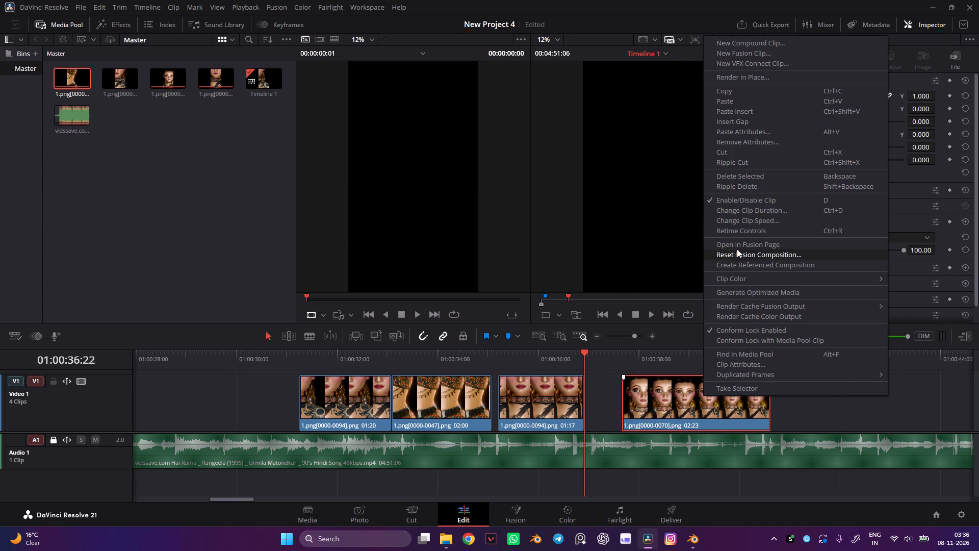
pyautogui.click(741, 219)
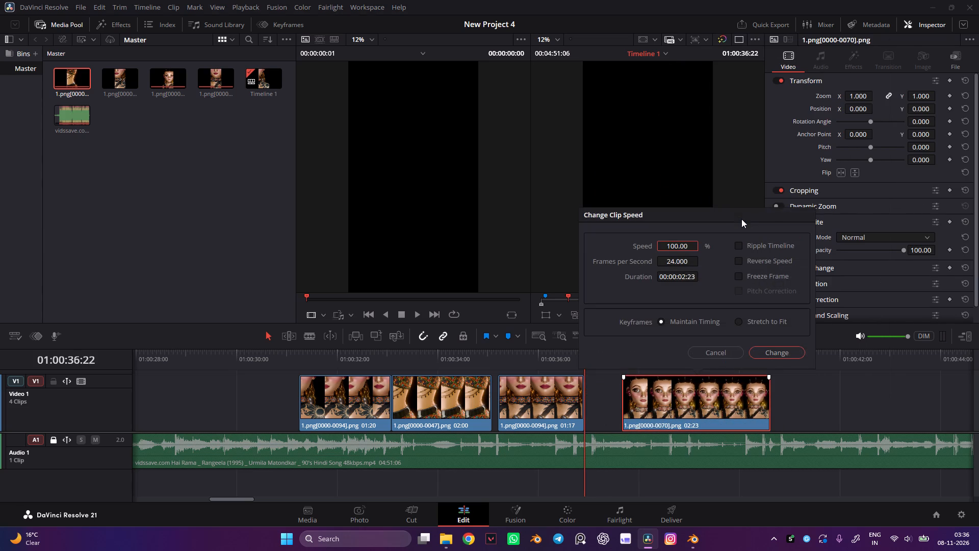
pyautogui.click(740, 261)
pyautogui.click(776, 353)
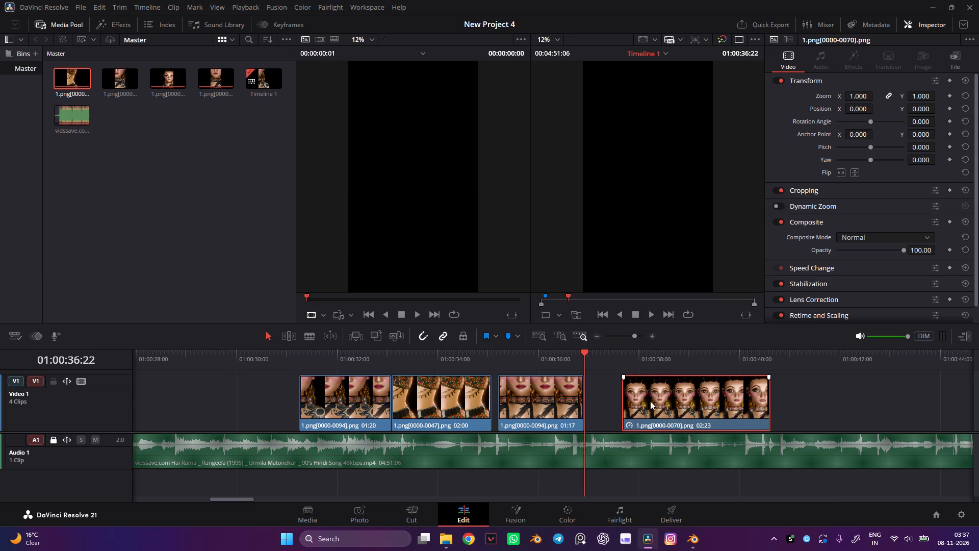
pyautogui.moveTo(650, 401); pyautogui.dragTo(609, 400)
# Play the reversed face clip and the cut leading into it, checking them against the song.
pyautogui.press('space')
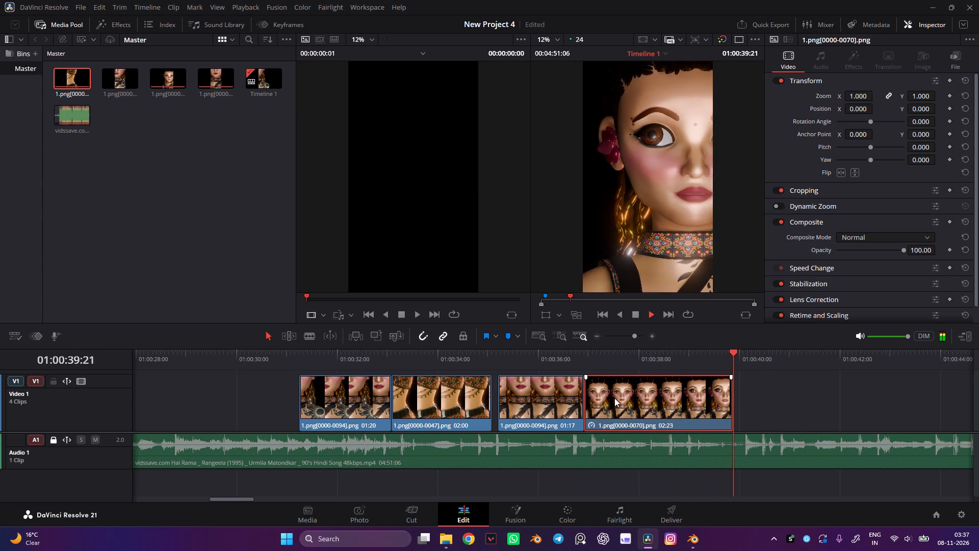
pyautogui.press('space')
pyautogui.moveTo(638, 355); pyautogui.dragTo(466, 365)
pyautogui.press('space')
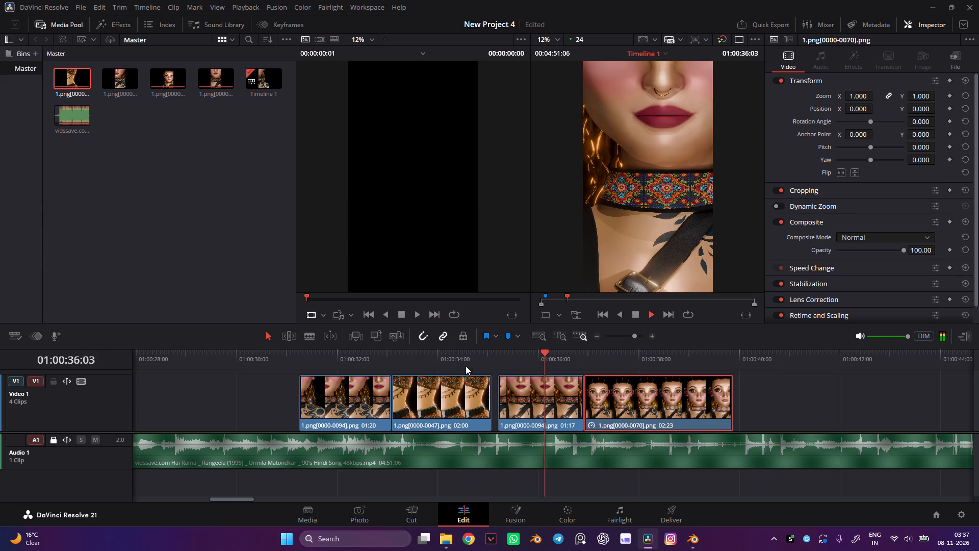
pyautogui.press('space')
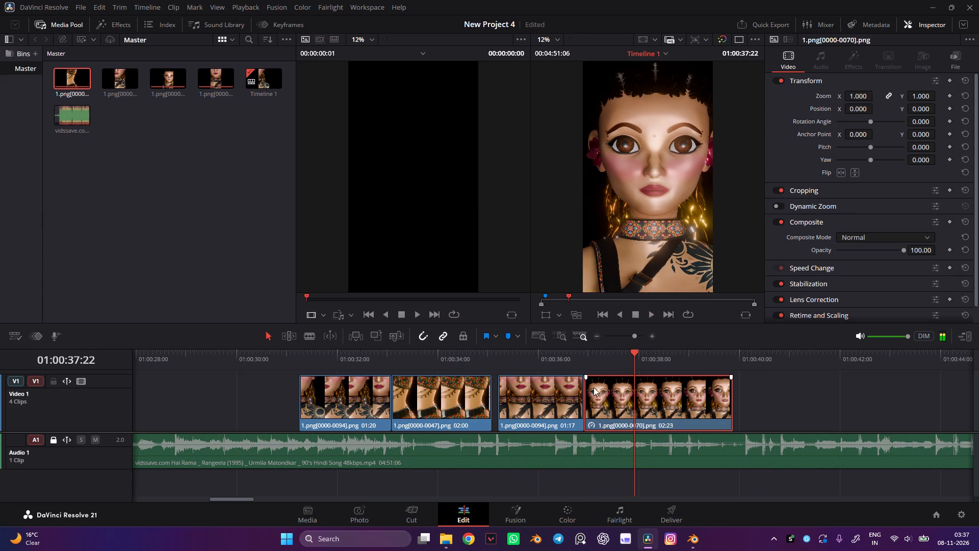
pyautogui.moveTo(577, 355); pyautogui.dragTo(518, 351)
pyautogui.press('space')
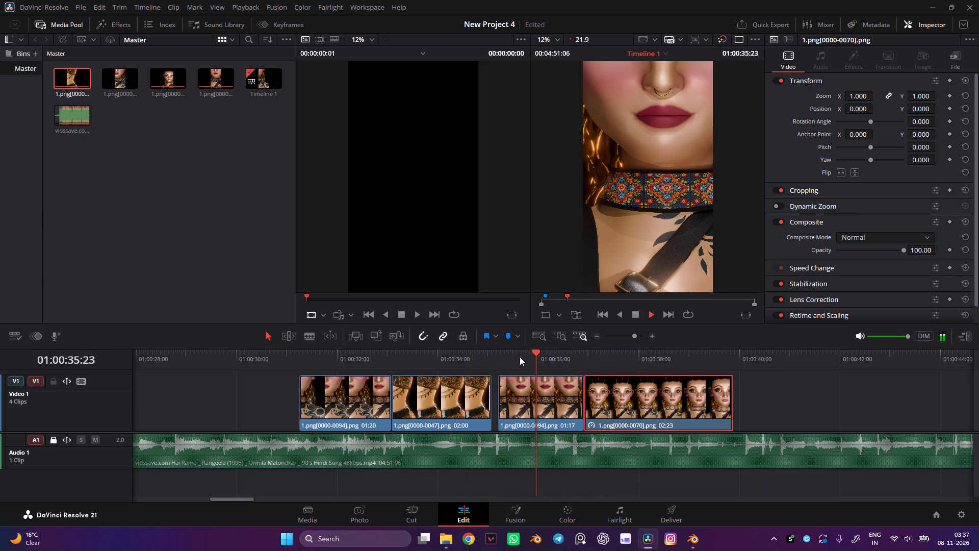
pyautogui.press('space')
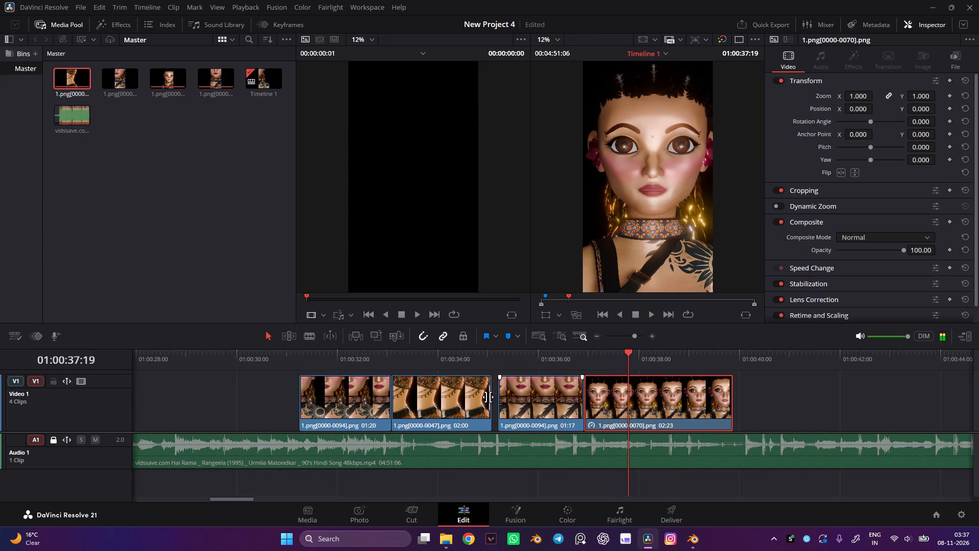
# Move the first neck clip about two seconds earlier and extend its end to the waist clip, making it 03:20 long.
pyautogui.click(349, 393)
pyautogui.moveTo(314, 402); pyautogui.dragTo(212, 402)
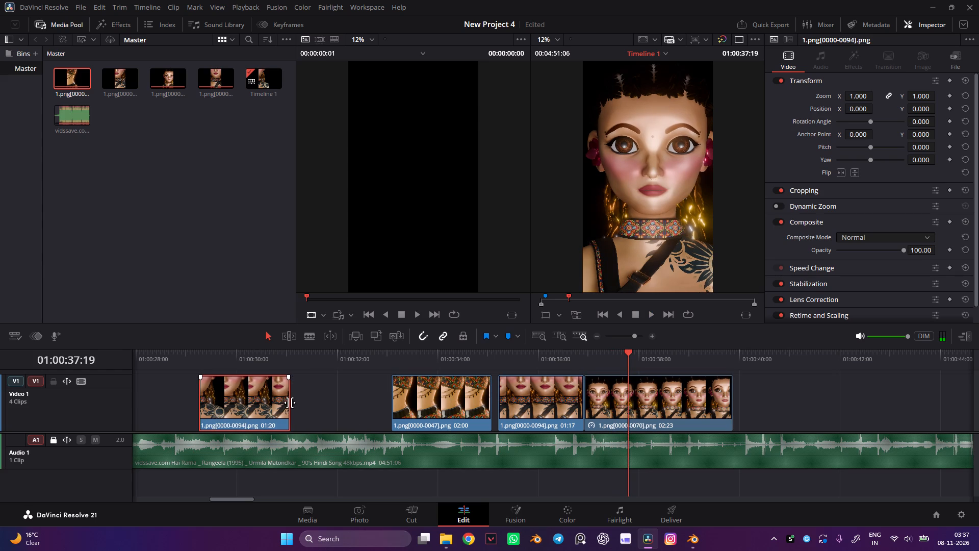
pyautogui.moveTo(290, 403); pyautogui.dragTo(397, 421)
pyautogui.click(190, 352)
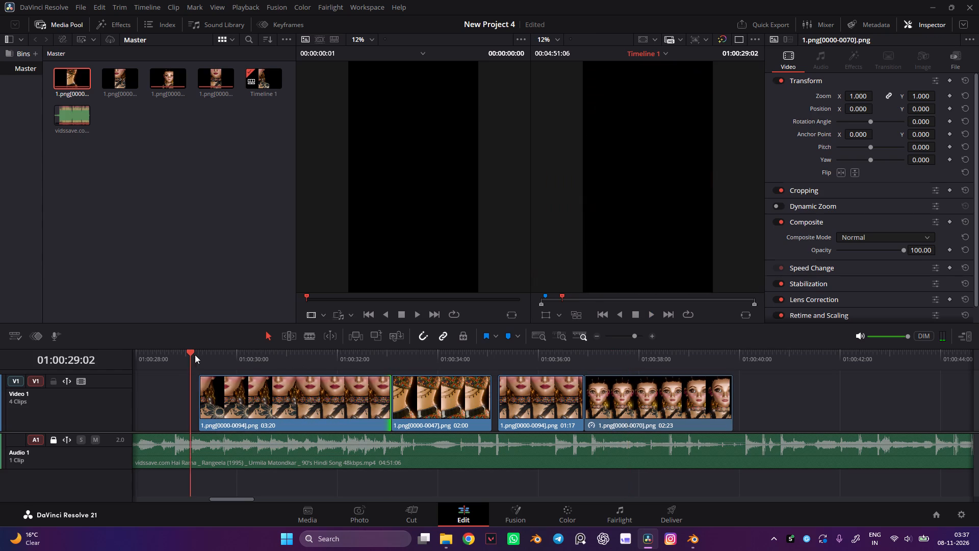
# Shift all four Video 1 clips about 02:13 later so the sequence starts at about 01:00:31:19.
pyautogui.moveTo(156, 398); pyautogui.dragTo(734, 417)
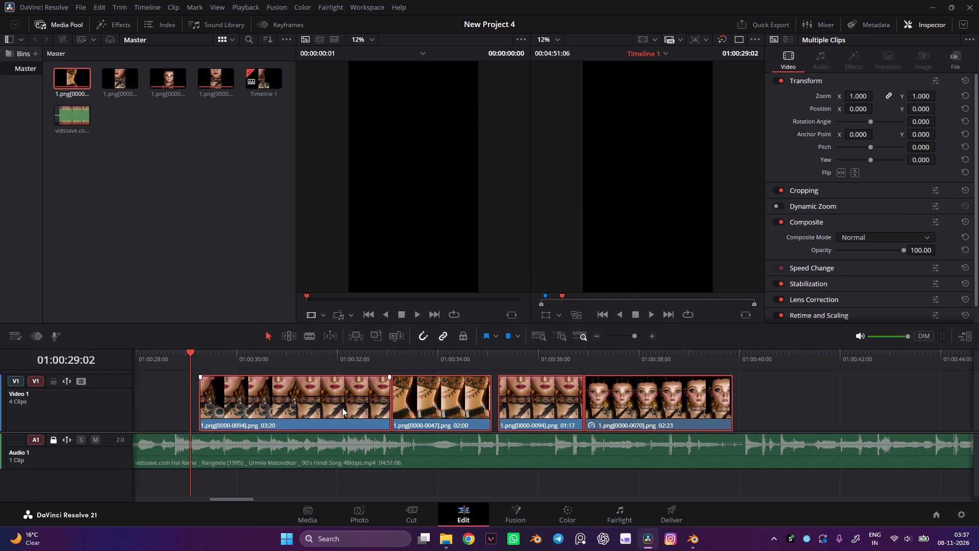
pyautogui.moveTo(333, 408); pyautogui.dragTo(462, 413)
# Play the shifted sequence from its start and again from the waist clip to check the timing against the song.
pyautogui.click(329, 359)
pyautogui.press('space')
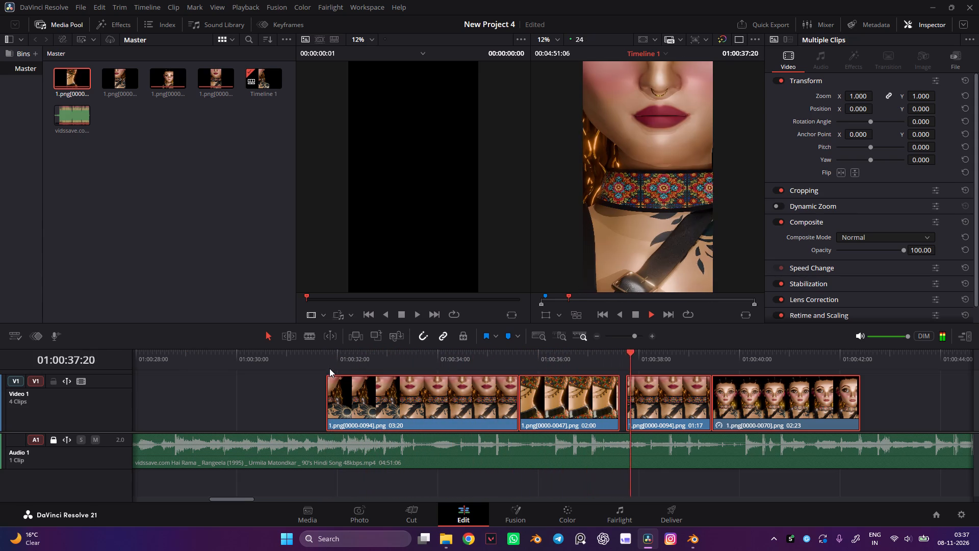
pyautogui.press('space')
pyautogui.click(528, 363)
pyautogui.press('space')
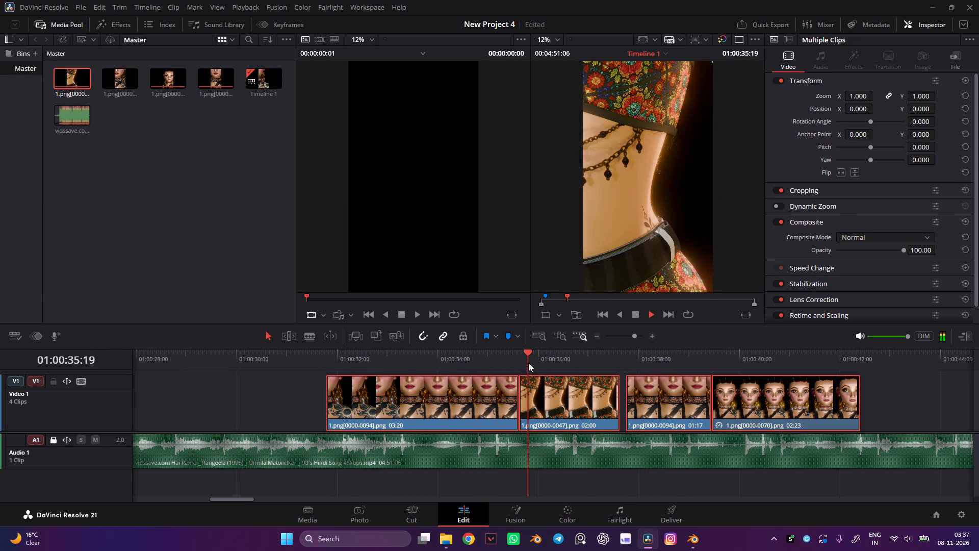
pyautogui.press('space')
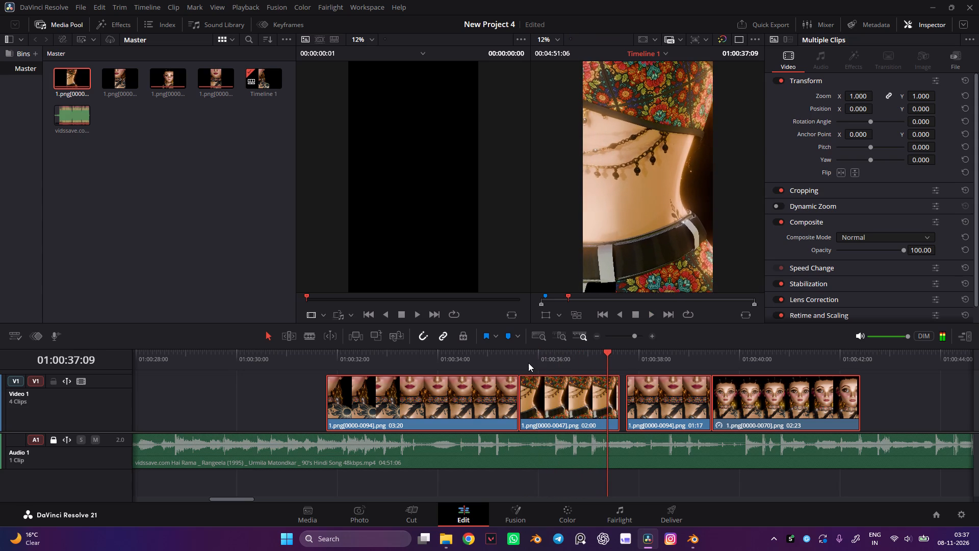
pyautogui.press('space')
pyautogui.press('space')
pyautogui.press('space')
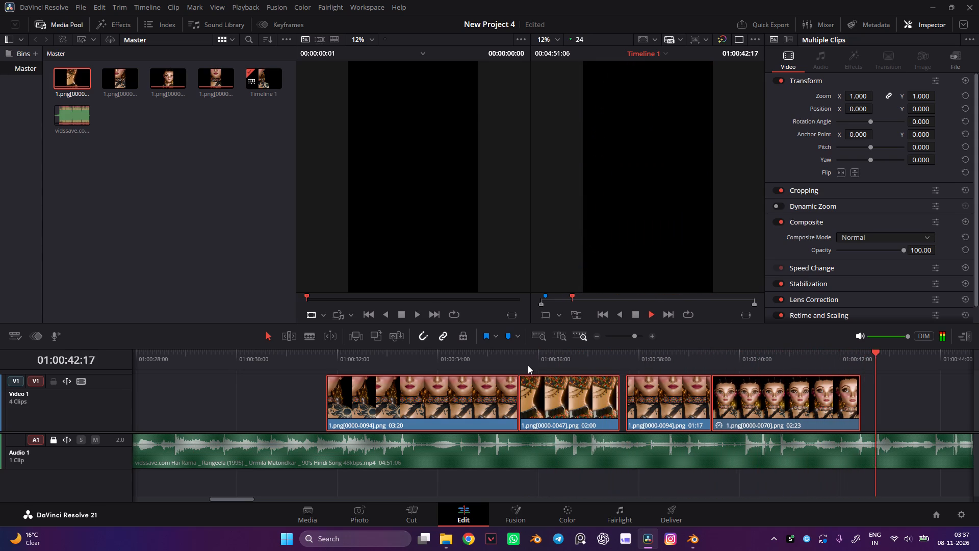
# Shift all four Video 1 clips together slightly later so the sequence starts at about 01:00:32:00.
pyautogui.press('space')
pyautogui.click(761, 395)
pyautogui.moveTo(766, 399); pyautogui.dragTo(543, 404)
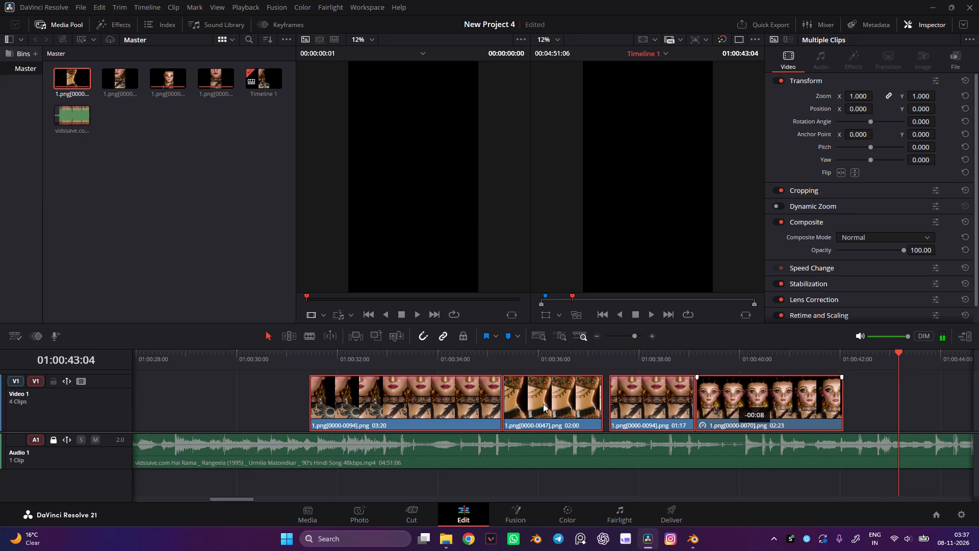
pyautogui.moveTo(543, 404); pyautogui.dragTo(779, 418)
# Move only the reversed face clip from the end to directly before the first neck clip, starting at about 01:00:29:01.
pyautogui.click(793, 408)
pyautogui.click(900, 397)
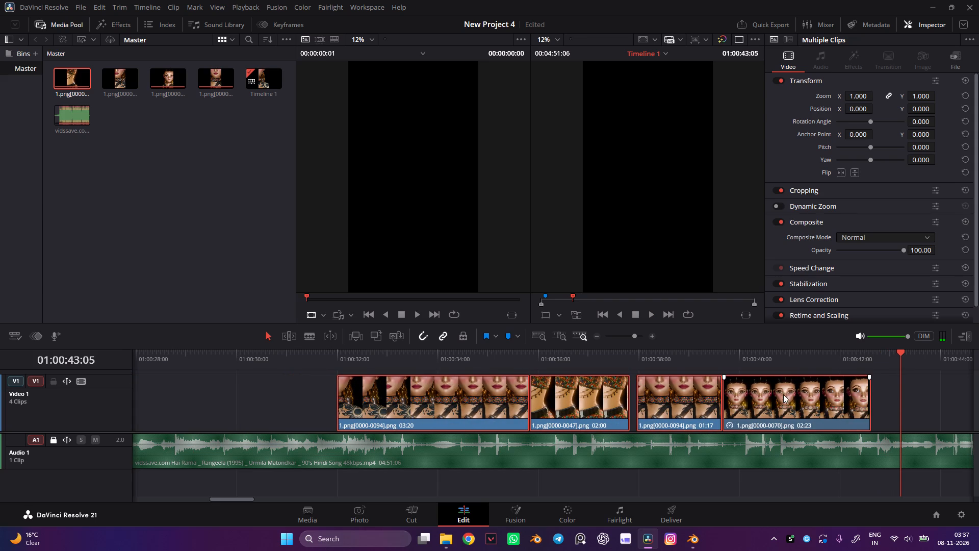
pyautogui.click(910, 404)
pyautogui.click(781, 399)
pyautogui.moveTo(786, 404); pyautogui.dragTo(298, 400)
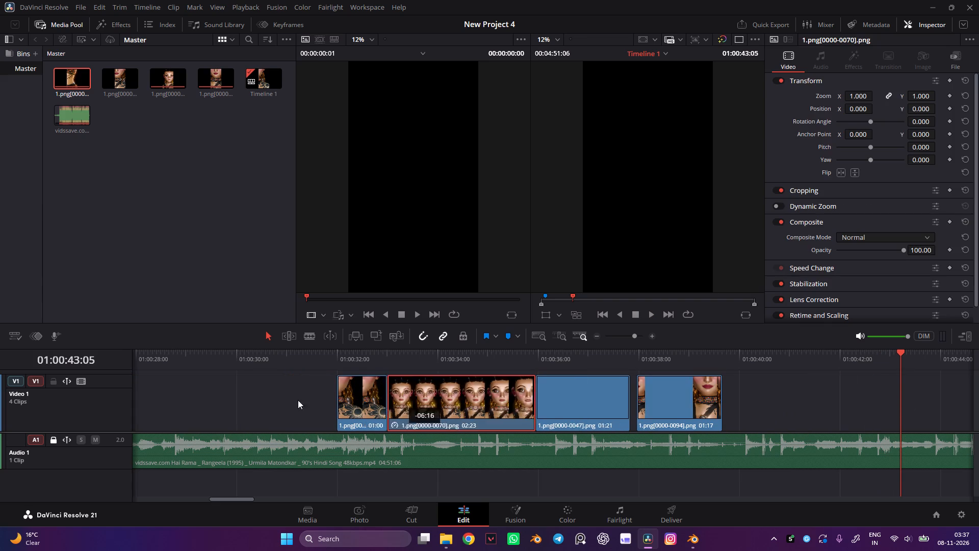
pyautogui.moveTo(298, 400); pyautogui.dragTo(253, 396)
# Play the reordered sequence from the face clip's start and again from within it through the last neck clip, checking it against the song.
pyautogui.click(189, 355)
pyautogui.press('space')
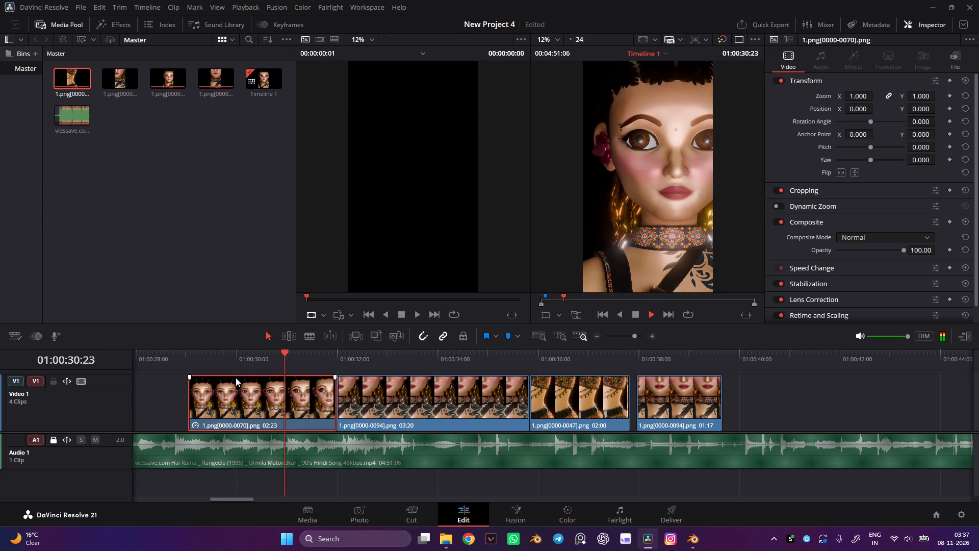
pyautogui.press('space')
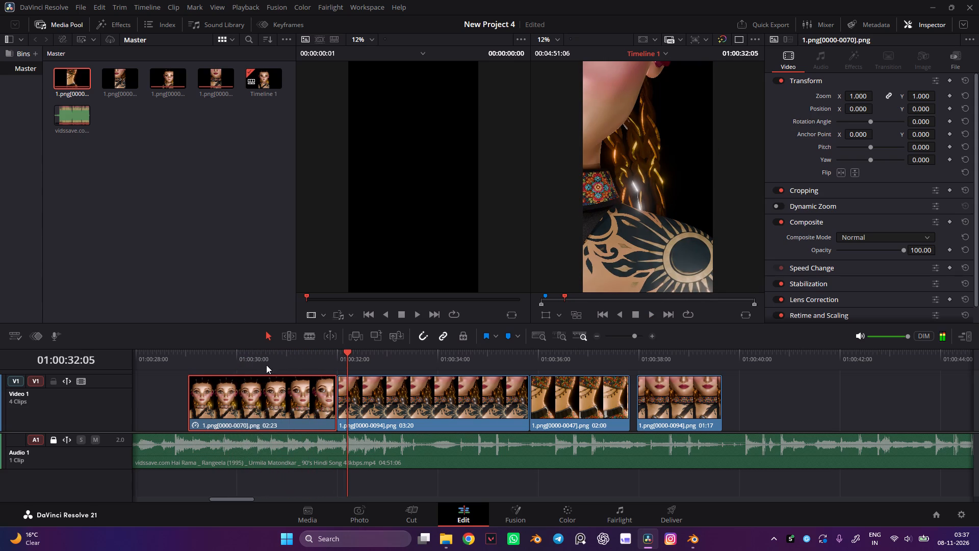
pyautogui.moveTo(261, 397); pyautogui.dragTo(256, 405)
pyautogui.click(250, 358)
pyautogui.press('space')
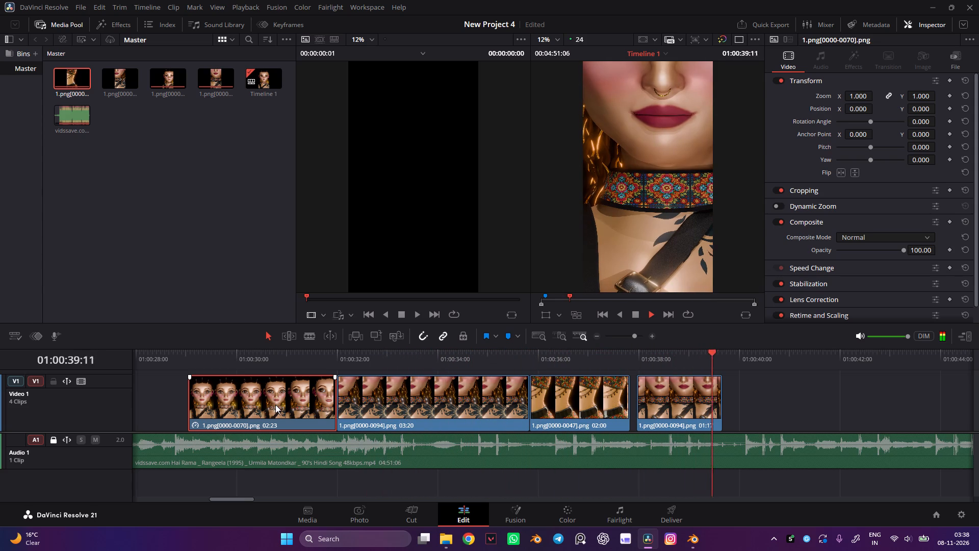
pyautogui.press('space')
# Save the project.
pyautogui.hotkey('ctrl', 's')
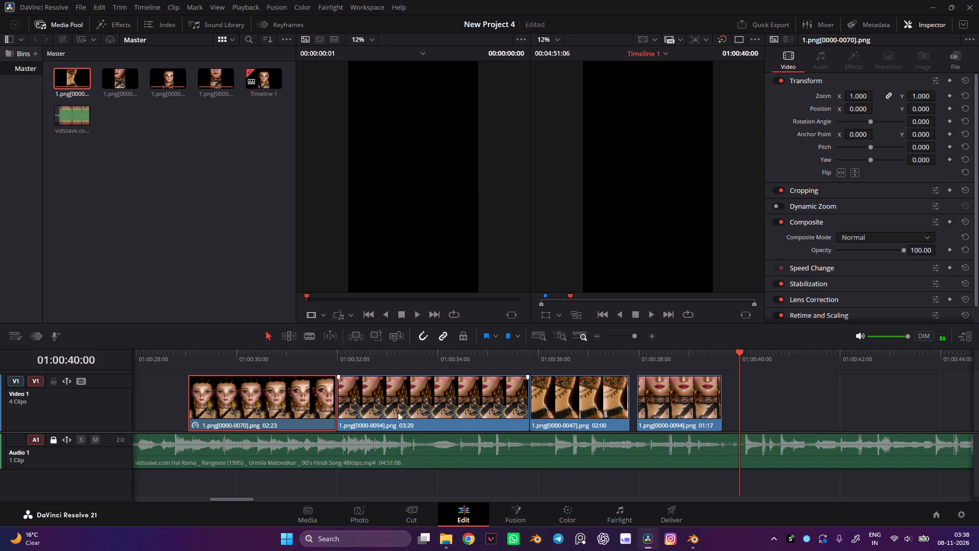
# Play from the last neck clip at about 01:00:39 into the empty stretch after it to hear the song's following beats.
pyautogui.moveTo(579, 352); pyautogui.dragTo(689, 356)
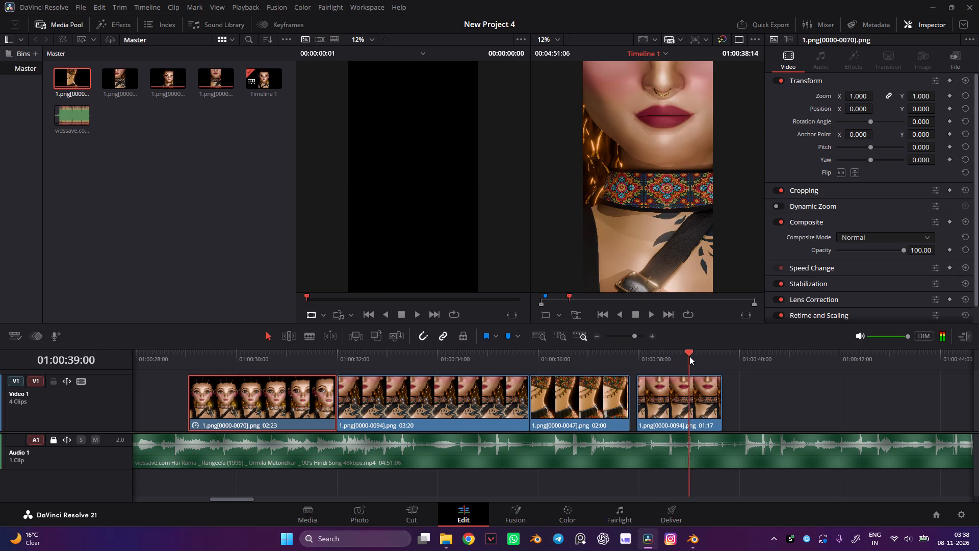
pyautogui.moveTo(689, 356); pyautogui.dragTo(696, 358)
pyautogui.press('space')
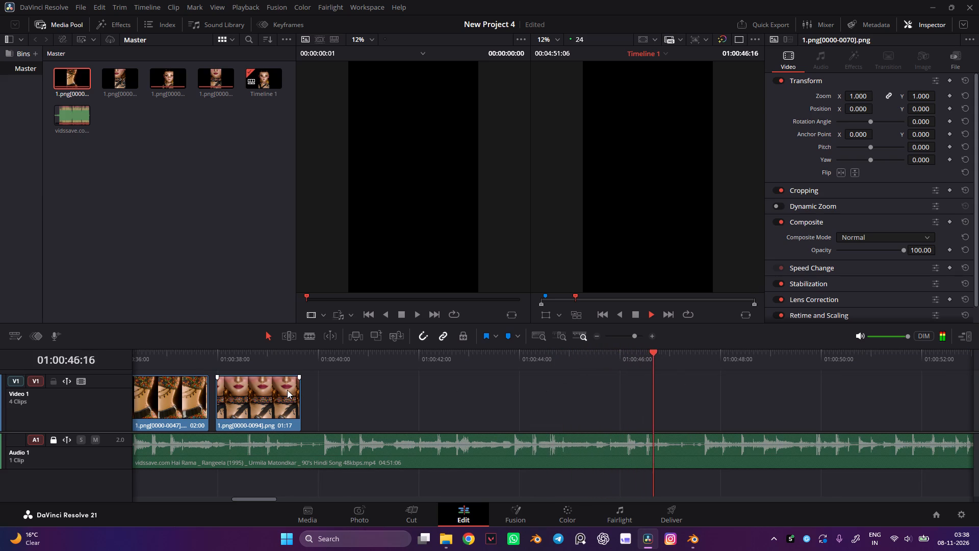
pyautogui.press('space')
# Review the whole sequence's placement along the song and bring the playhead back to the face clip's start at about 01:00:29:01.
pyautogui.moveTo(237, 355); pyautogui.dragTo(868, 406)
pyautogui.keyDown('alt'); pyautogui.scroll(-6, 465, 401); pyautogui.keyUp('alt')
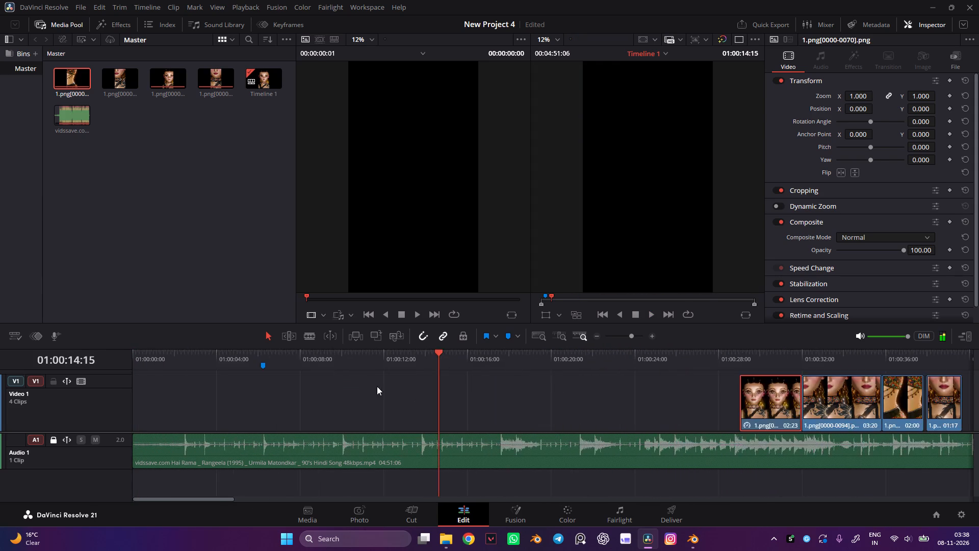
pyautogui.keyDown('alt'); pyautogui.scroll(-2, 377, 386); pyautogui.keyUp('alt')
pyautogui.keyDown('alt'); pyautogui.scroll(6, 409, 372); pyautogui.keyUp('alt')
pyautogui.keyDown('alt'); pyautogui.scroll(7, 201, 389); pyautogui.keyUp('alt')
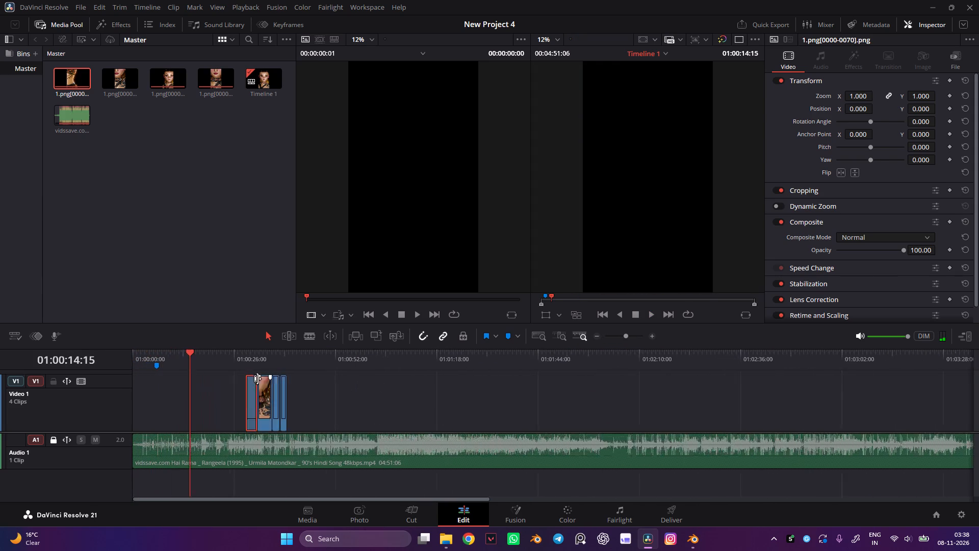
pyautogui.keyDown('alt'); pyautogui.scroll(5, 257, 379); pyautogui.keyUp('alt')
pyautogui.moveTo(376, 351); pyautogui.dragTo(394, 354)
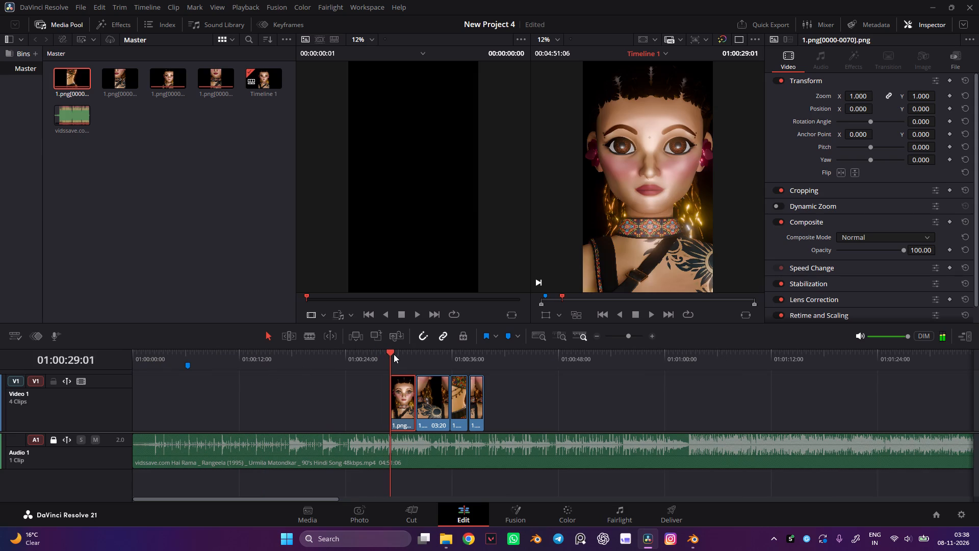
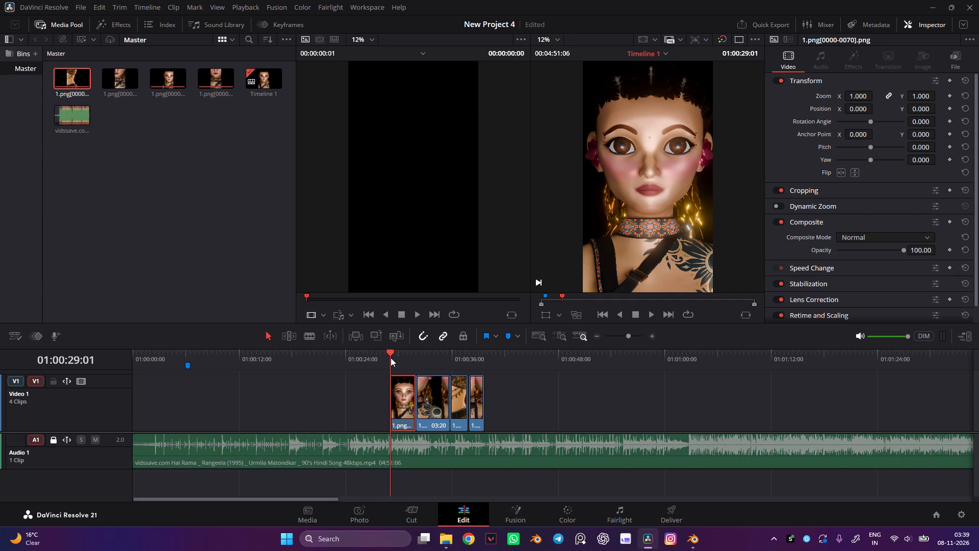
# Play the song from about 01:00:03 through all four character clips, checking how they sit against the music.
pyautogui.moveTo(391, 358); pyautogui.dragTo(164, 326)
pyautogui.press('space')
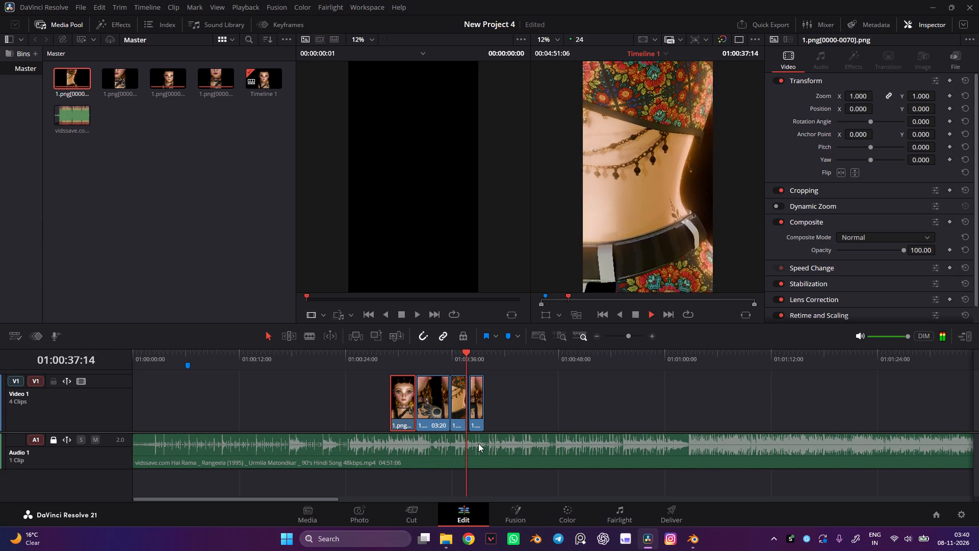
pyautogui.press('F5')
pyautogui.press('F5')
pyautogui.press('F5')
pyautogui.press('F5')
pyautogui.press('F5')
pyautogui.press('F5')
pyautogui.press('F5')
pyautogui.press('F5')
pyautogui.press('F5')
pyautogui.press('F5')
pyautogui.press('F5')
pyautogui.press('F5')
pyautogui.press('F5')
pyautogui.press('F5')
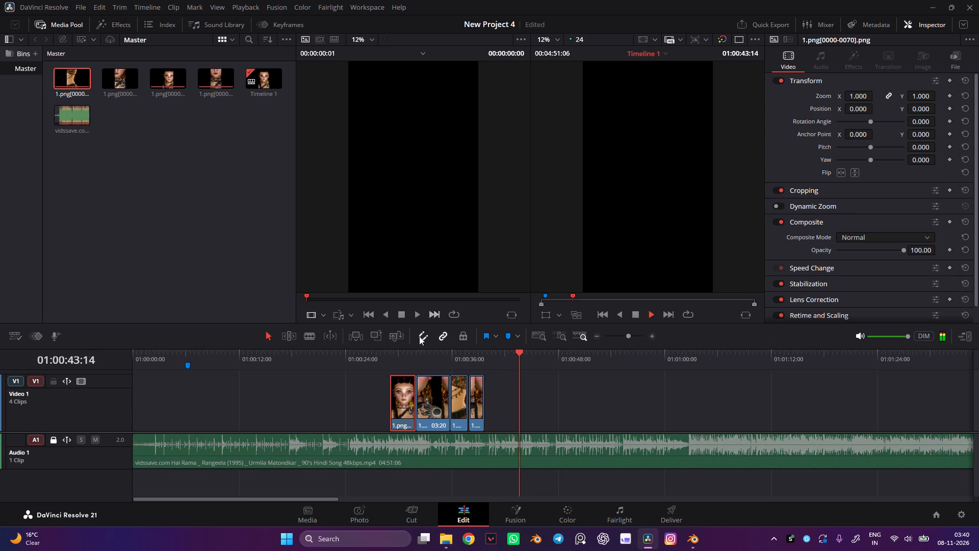
# Replay from about 01:00:16 through the face, middle and waist clips into the last neck clip, stopping at about 01:00:38.
pyautogui.moveTo(388, 355); pyautogui.dragTo(281, 374)
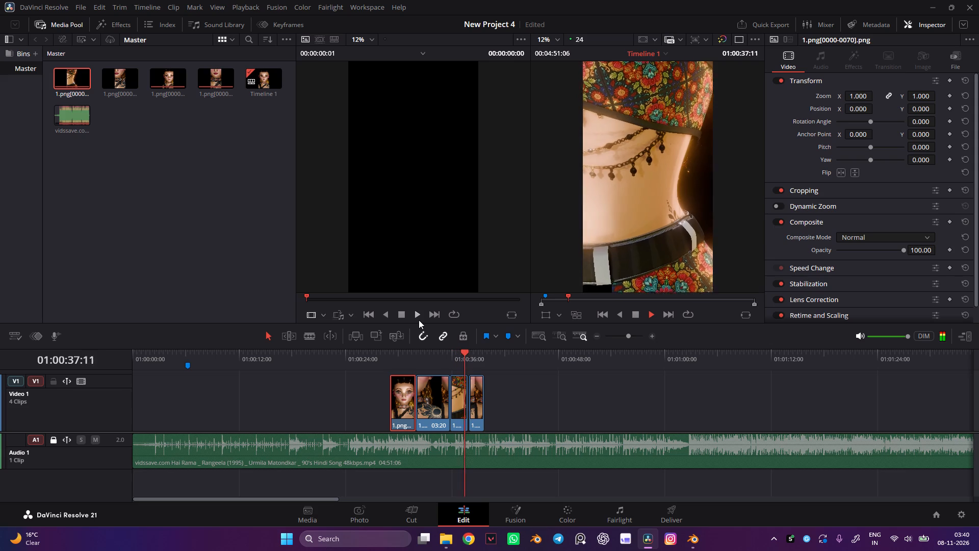
pyautogui.press('space')
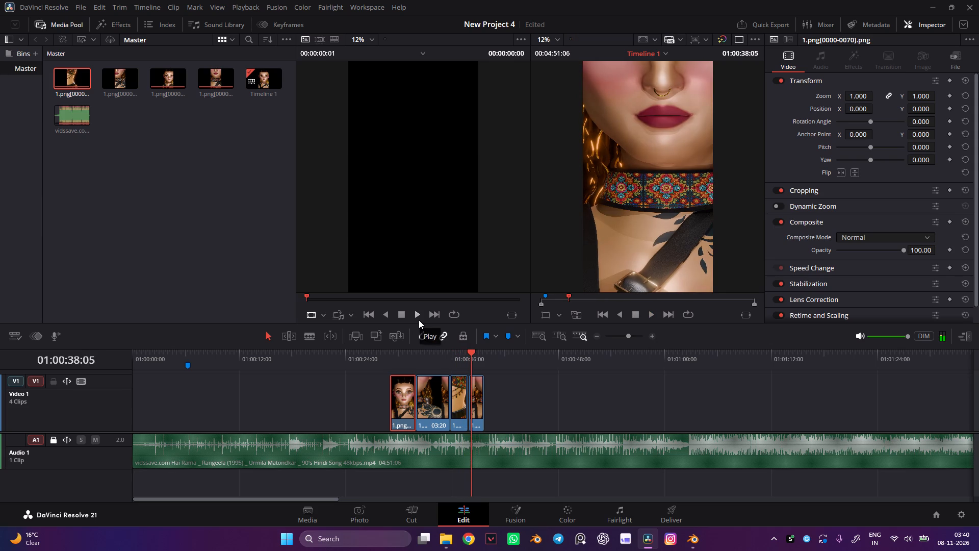
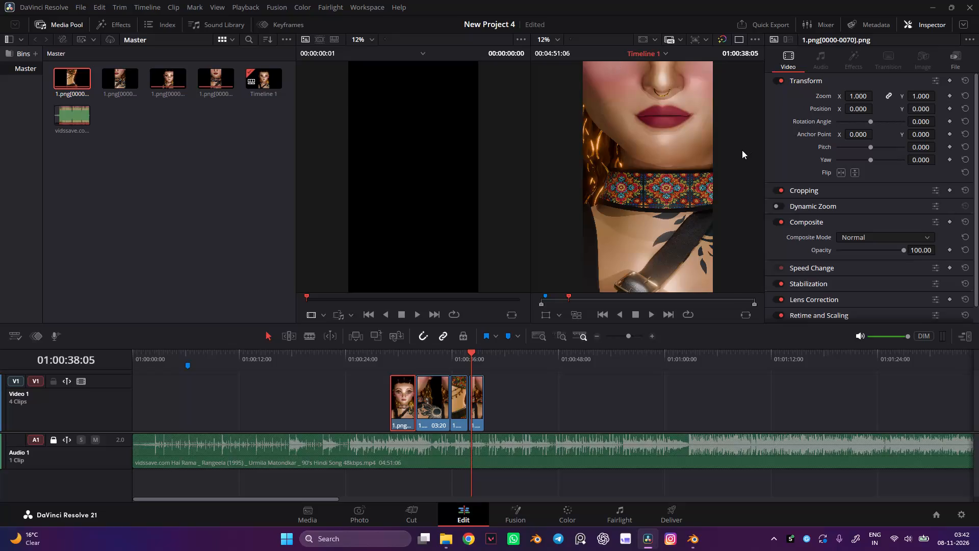
# Play the song from about 01:00:03 to 01:00:24, pausing along the way to study the beats before the face clip.
pyautogui.moveTo(246, 356); pyautogui.dragTo(165, 369)
pyautogui.press('space')
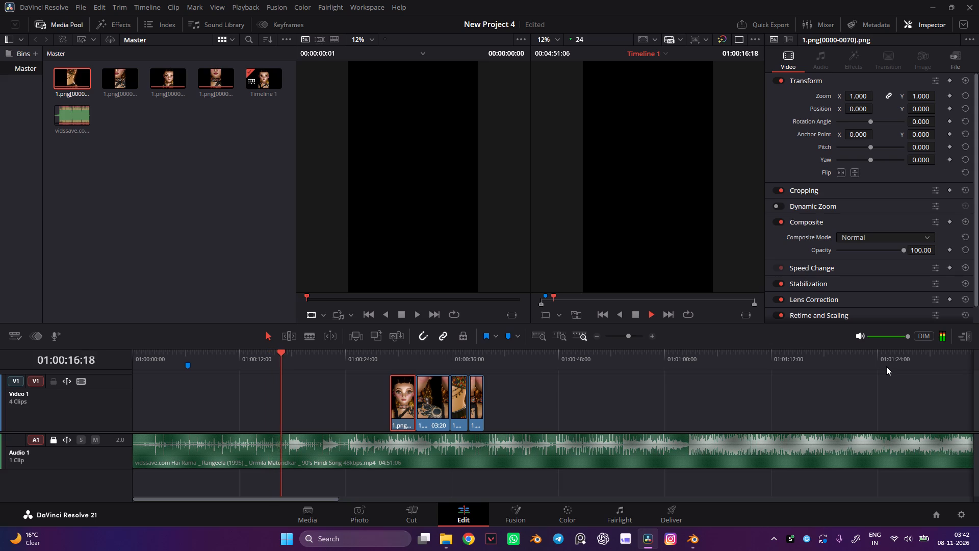
pyautogui.press('space')
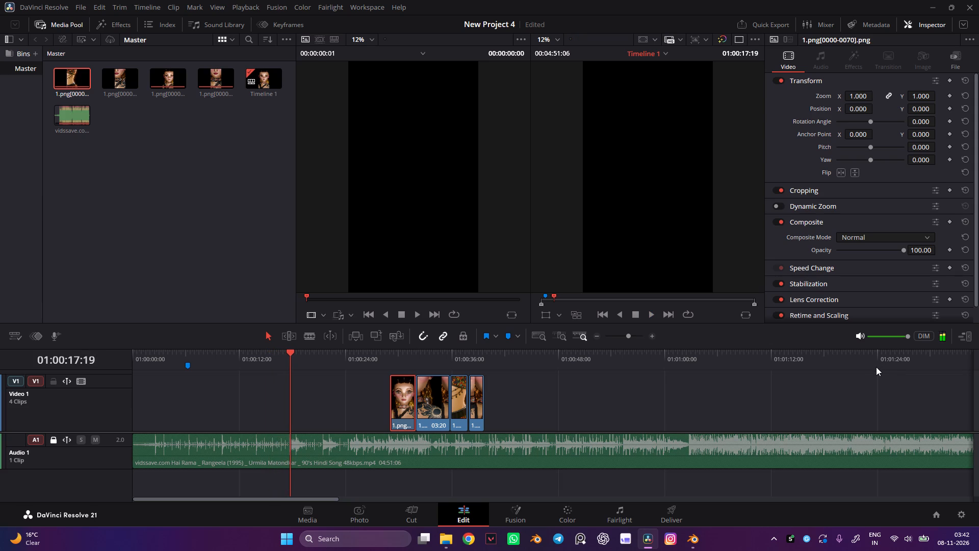
pyautogui.press('space')
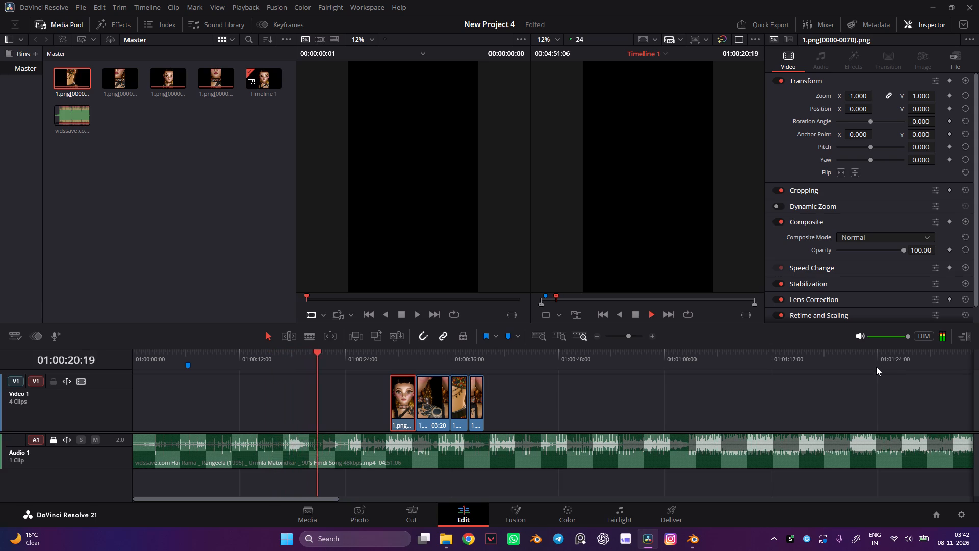
pyautogui.press('space')
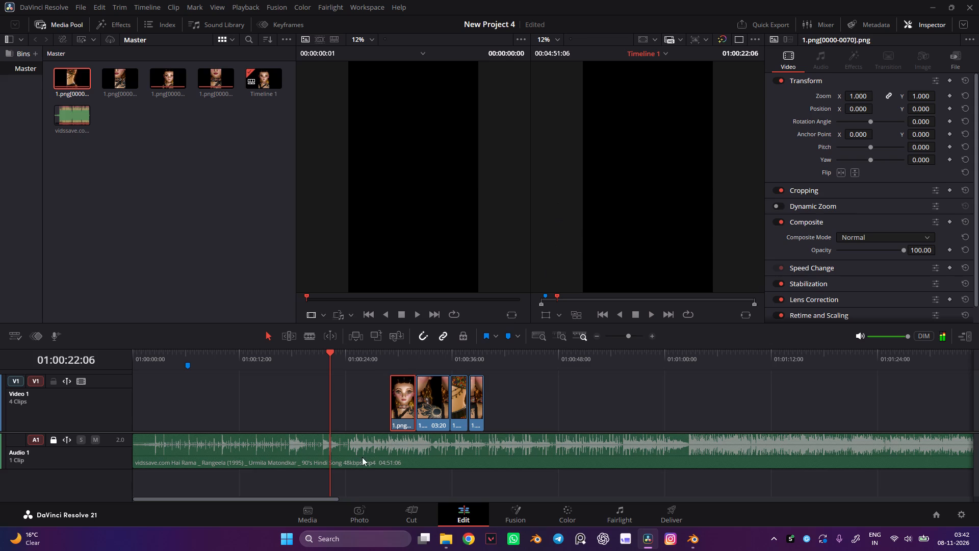
pyautogui.press('space')
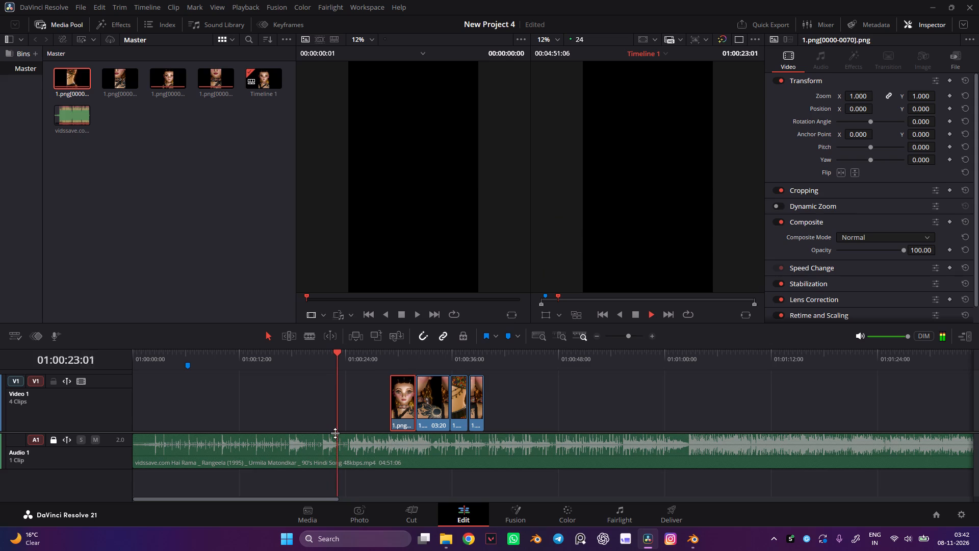
pyautogui.press('space')
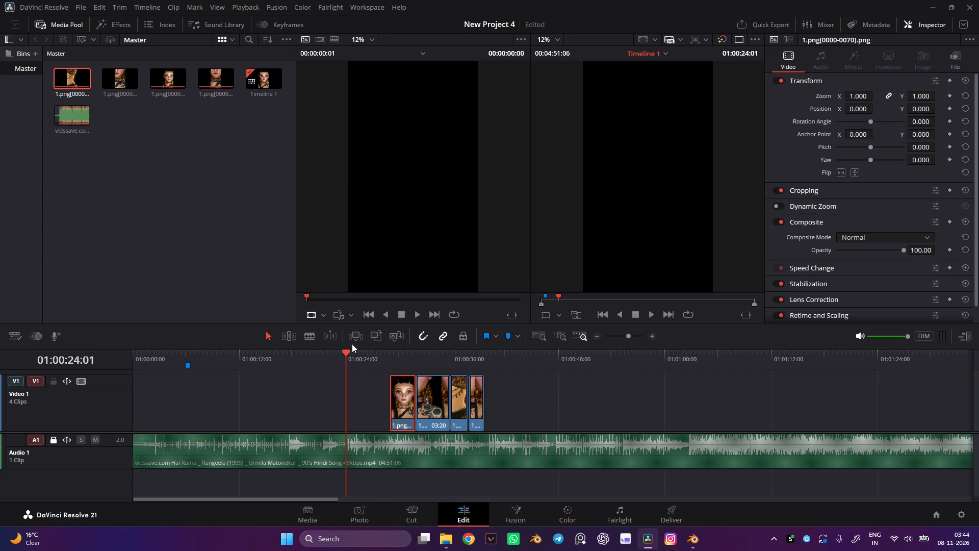
# Replay from about 01:00:14 through the face clip and into the second clip, stopping at about 01:00:33.
pyautogui.moveTo(340, 353); pyautogui.dragTo(261, 360)
pyautogui.press('space')
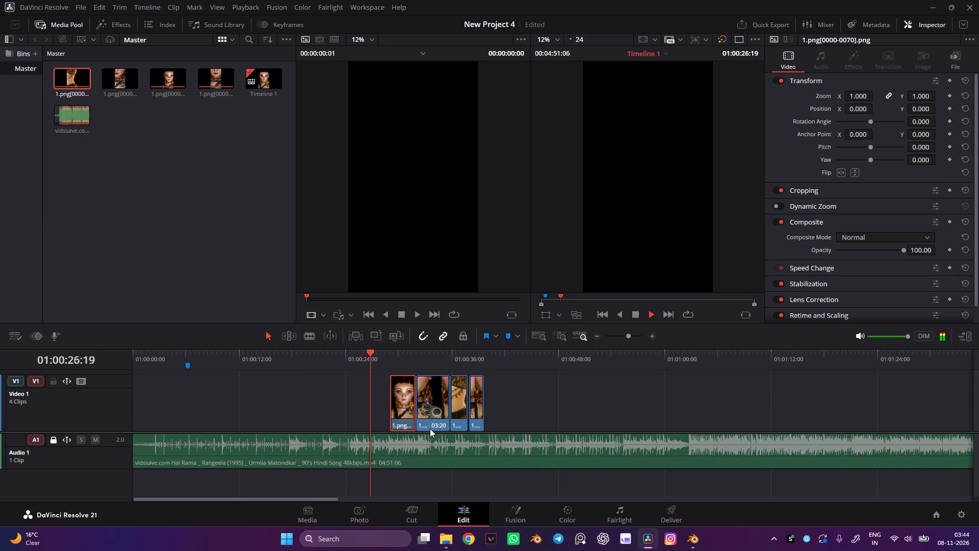
pyautogui.press('space')
pyautogui.press('space')
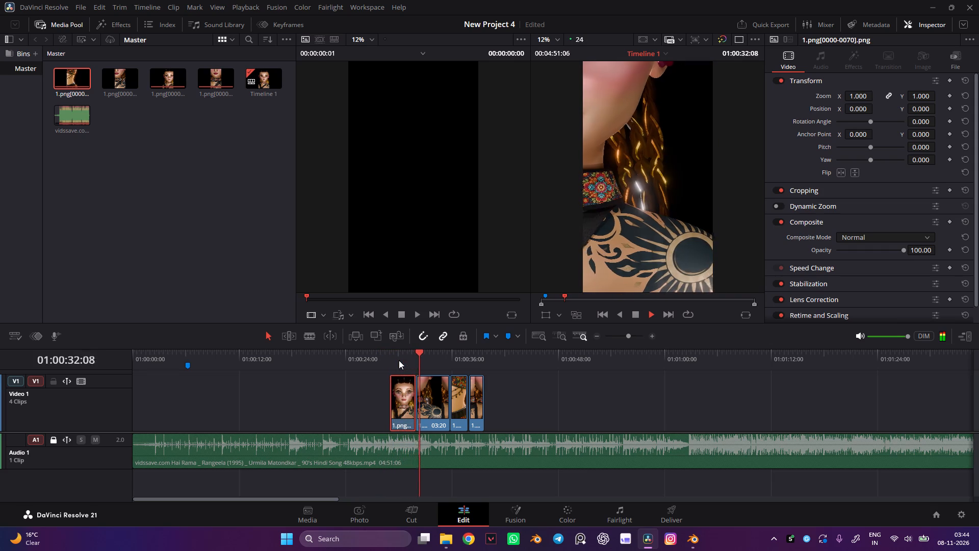
pyautogui.press('space')
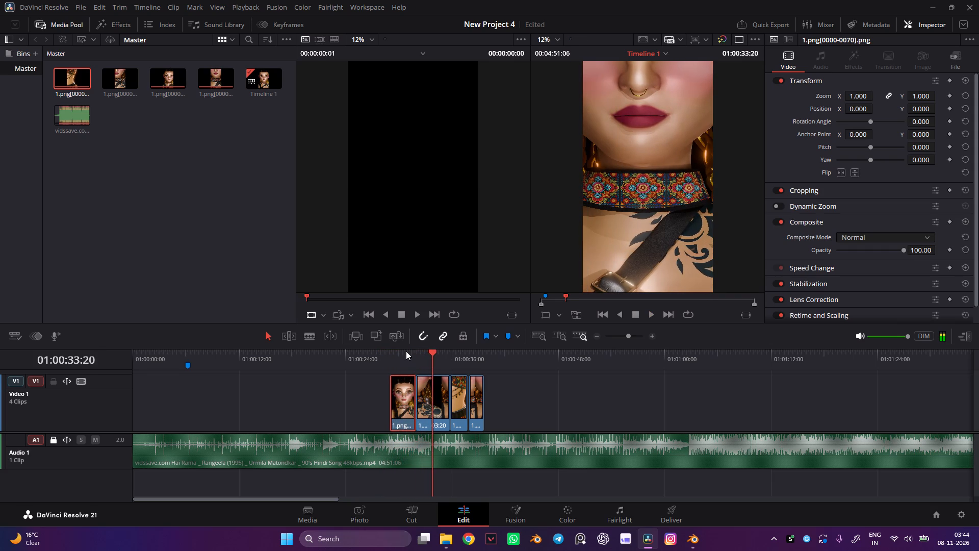
# Reframe the face clip into a close-up of one eye with zoom 2.010, position X 230 and position Y -1818.
pyautogui.moveTo(404, 349); pyautogui.dragTo(397, 349)
pyautogui.moveTo(863, 97); pyautogui.dragTo(863, 97)
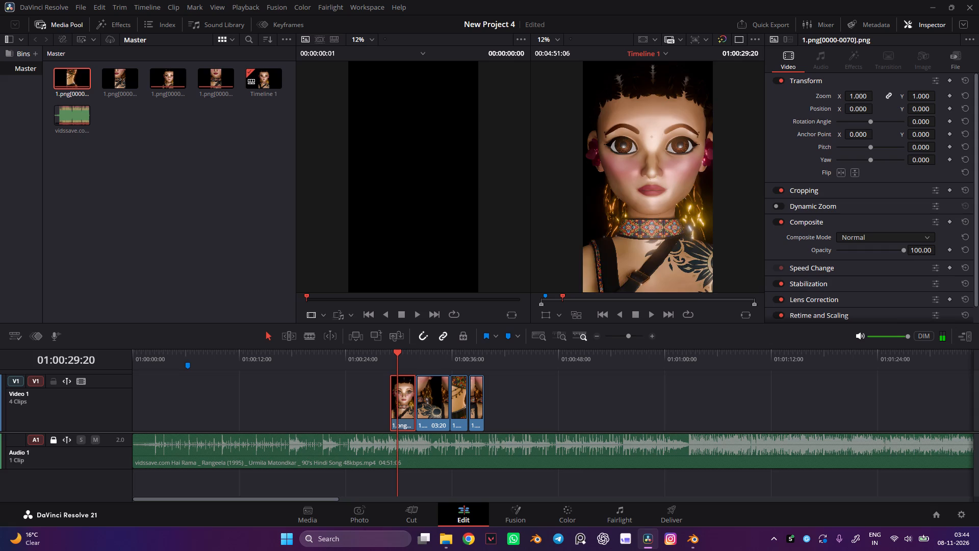
pyautogui.moveTo(863, 97); pyautogui.dragTo(914, 102)
pyautogui.moveTo(858, 110); pyautogui.dragTo(978, 124)
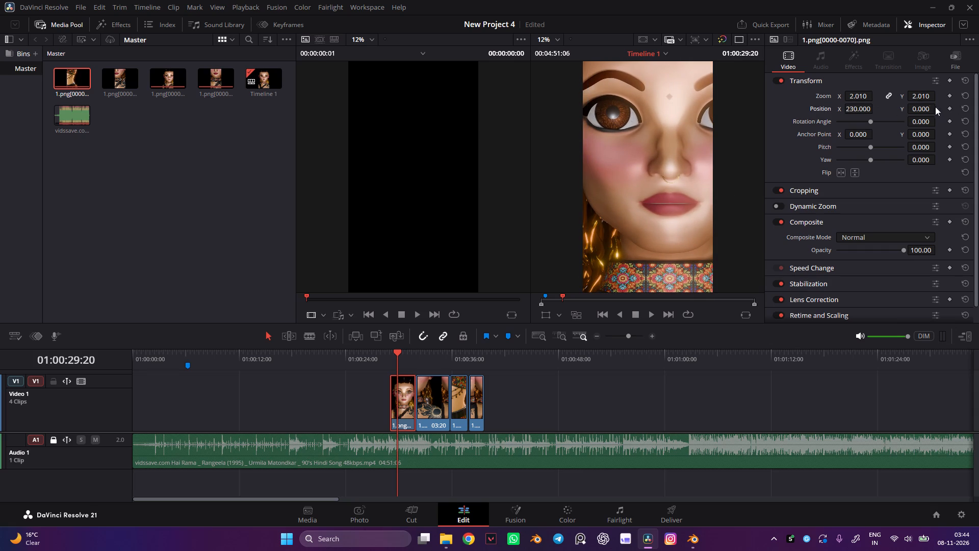
pyautogui.moveTo(918, 107); pyautogui.dragTo(301, 40)
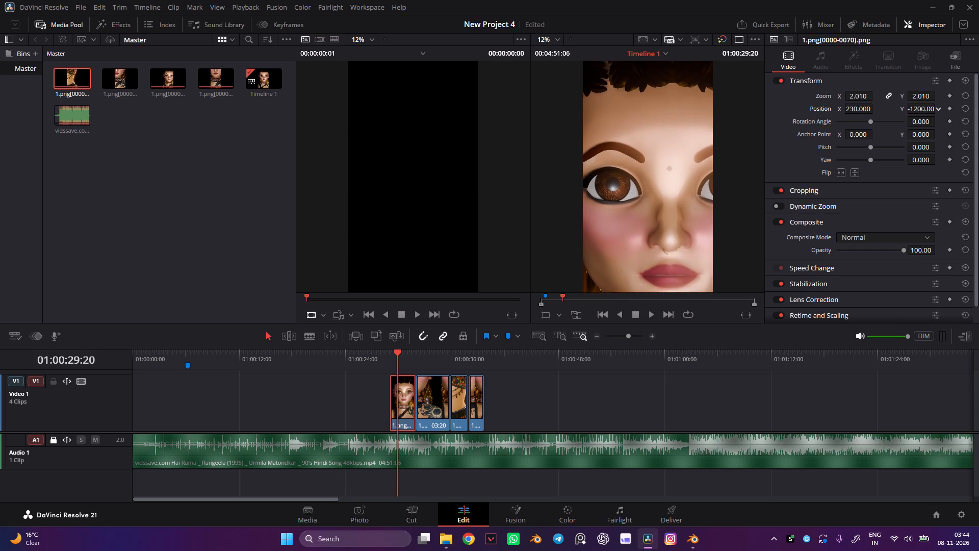
pyautogui.moveTo(301, 40); pyautogui.dragTo(475, 278)
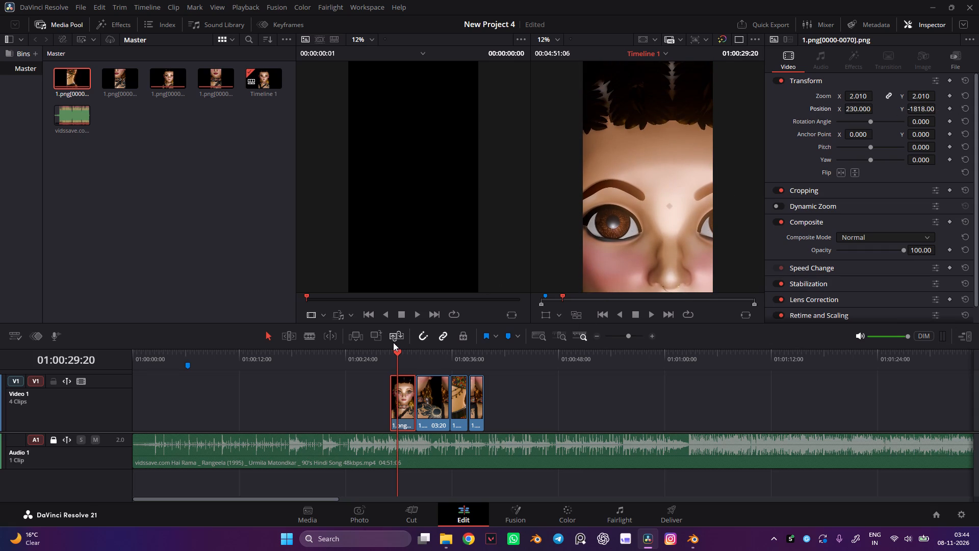
# Play back the reframed face clip and the three following clips, stopping at about 01:00:39.
pyautogui.moveTo(395, 349); pyautogui.dragTo(384, 354)
pyautogui.press('space')
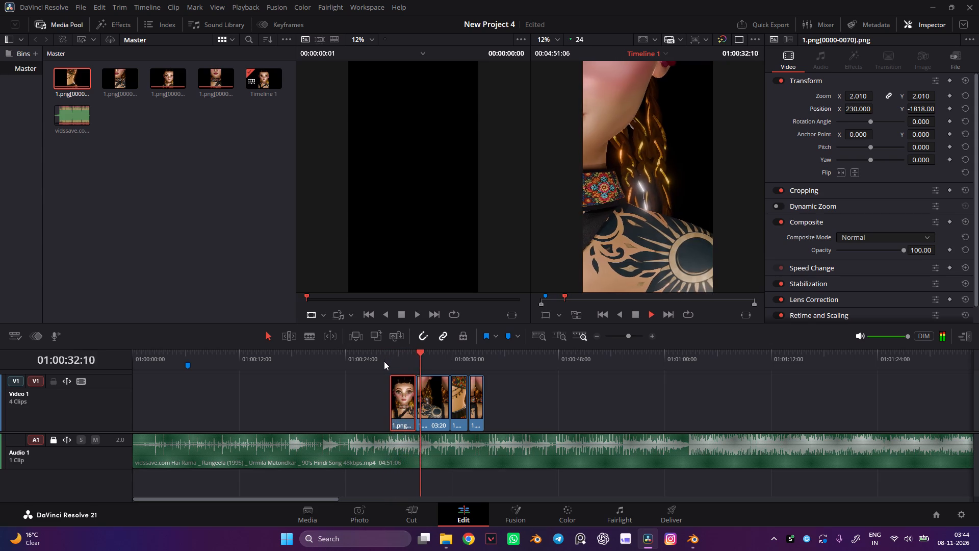
pyautogui.press('space')
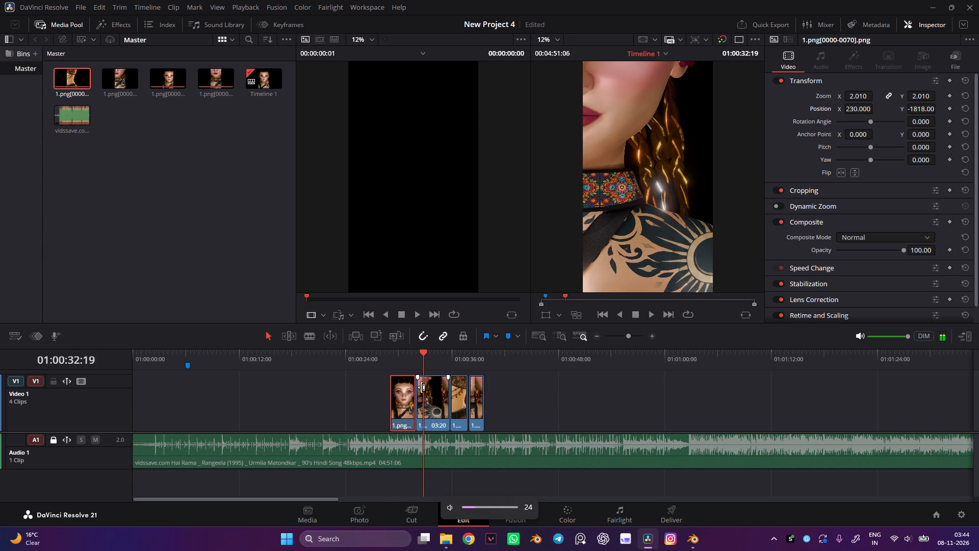
pyautogui.click(391, 361)
pyautogui.press('space')
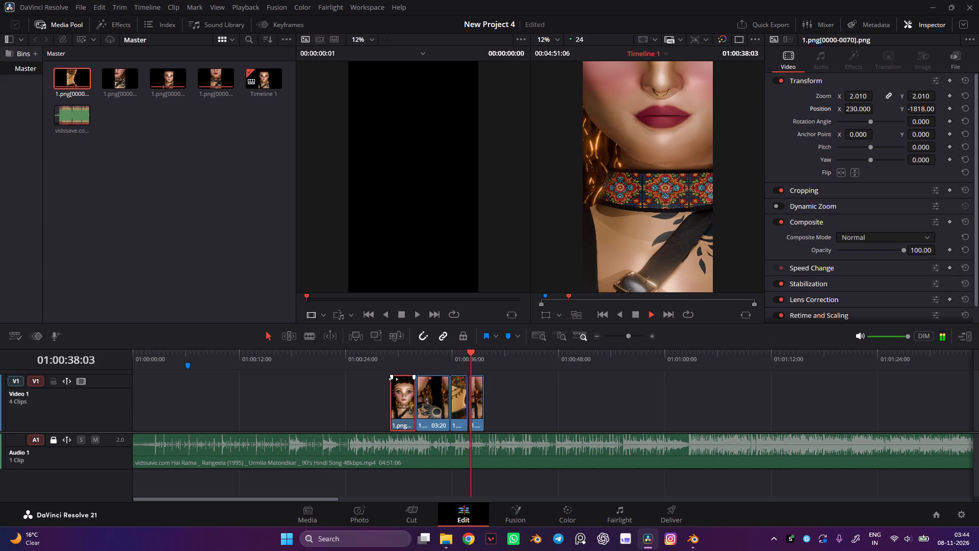
pyautogui.press('space')
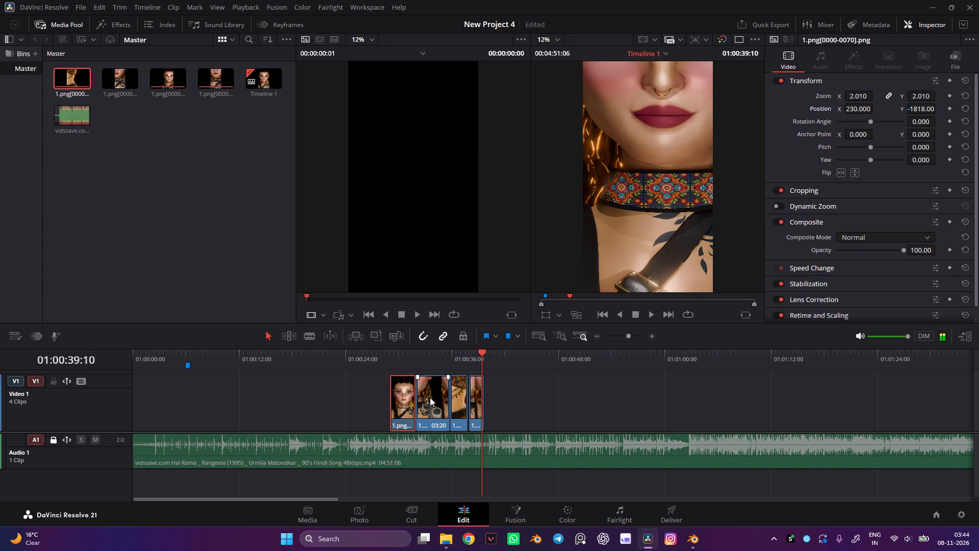
# Save the video project.
pyautogui.hotkey('ctrl', 's')
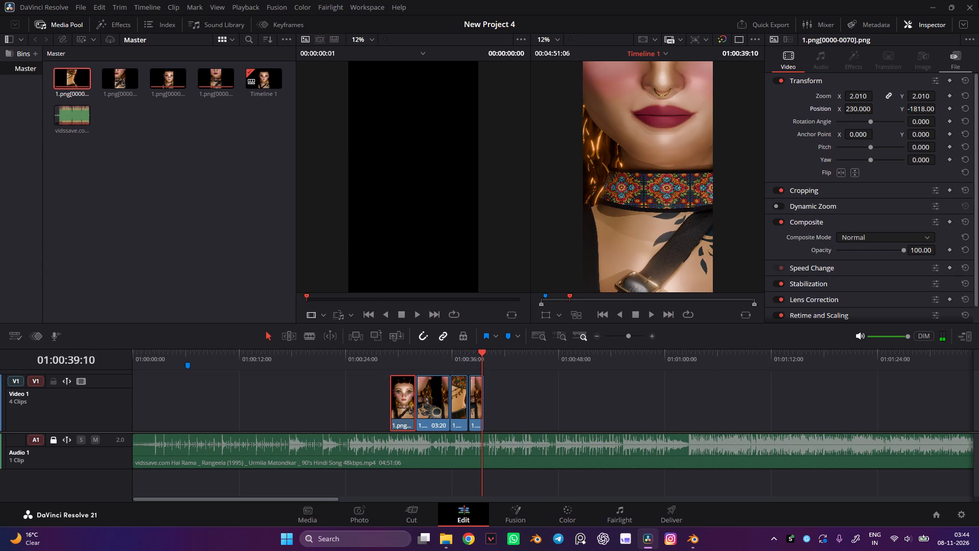
# Switch to the s4 scene in Blender and examine the whole character with its surrounding lights and camera.
pyautogui.click(978, 0)
pyautogui.click(693, 539)
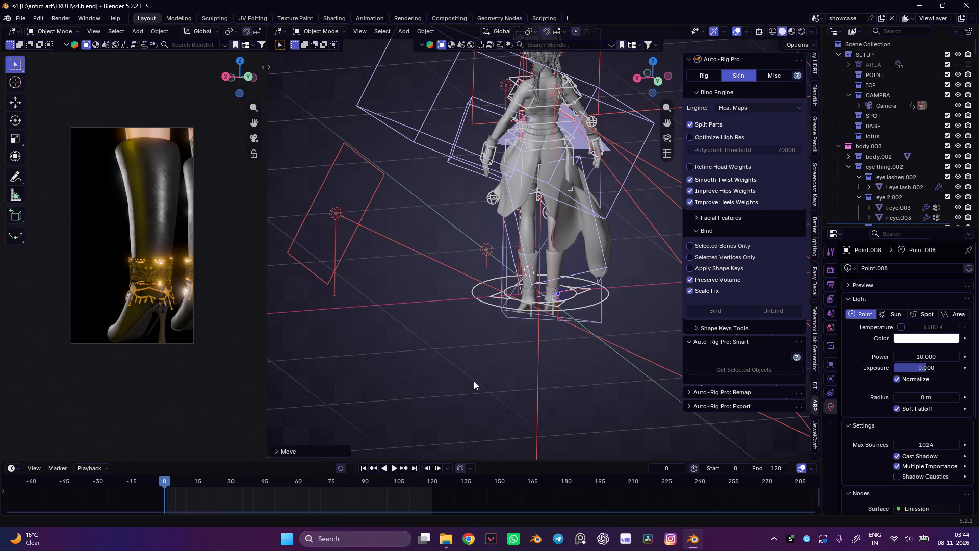
pyautogui.scroll(-8, 488, 304)
pyautogui.moveTo(559, 243); pyautogui.dragTo(550, 246, button='middle')
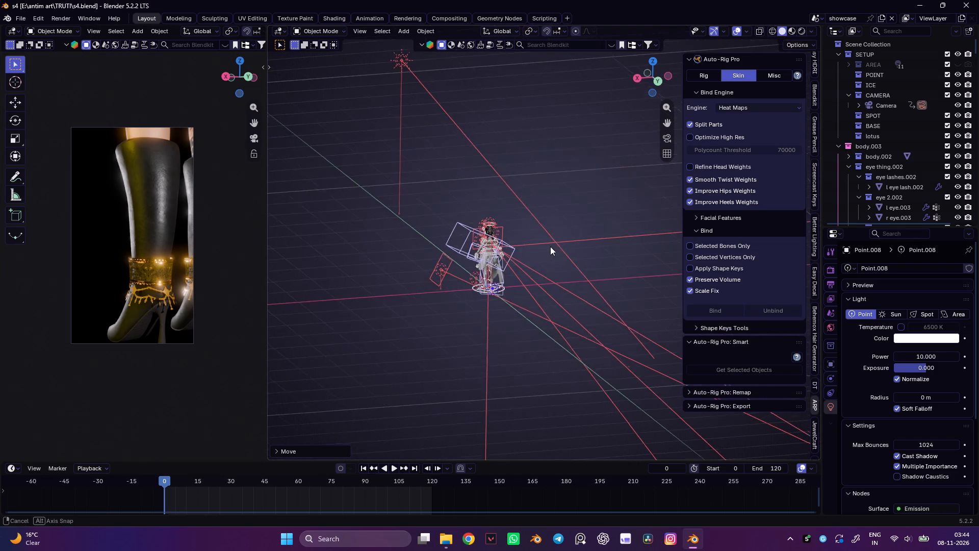
pyautogui.moveTo(550, 246); pyautogui.dragTo(506, 258, button='middle')
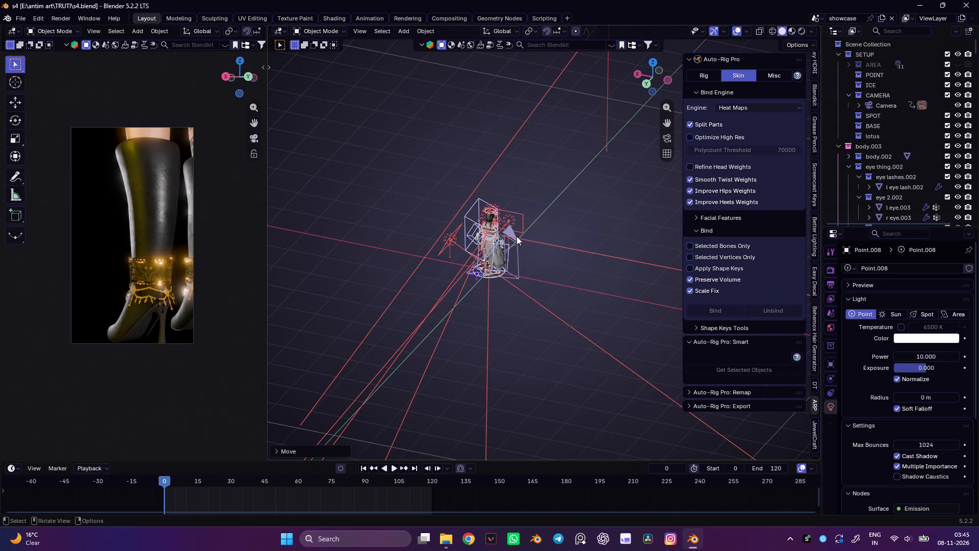